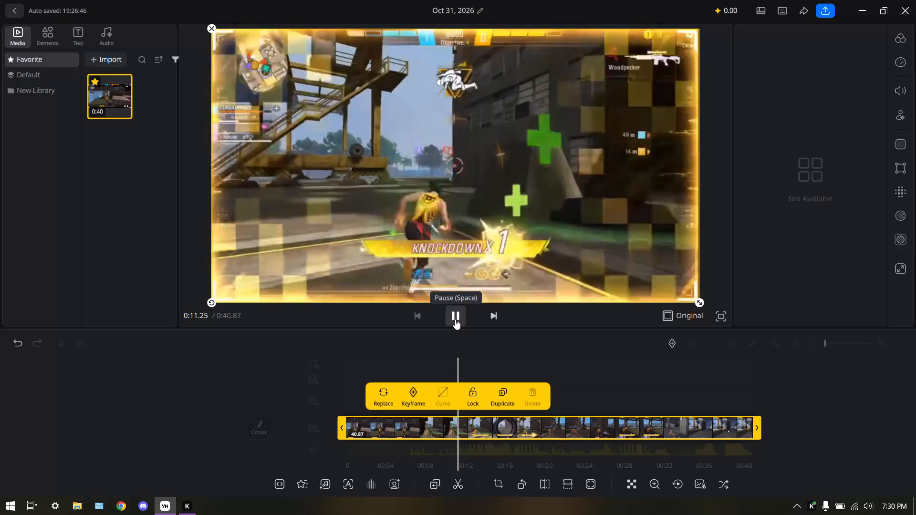
# Find where the replay overlay ends in the gameplay clip and split the clip at 0:06.34.
pyautogui.click(455, 319)
pyautogui.click(371, 429)
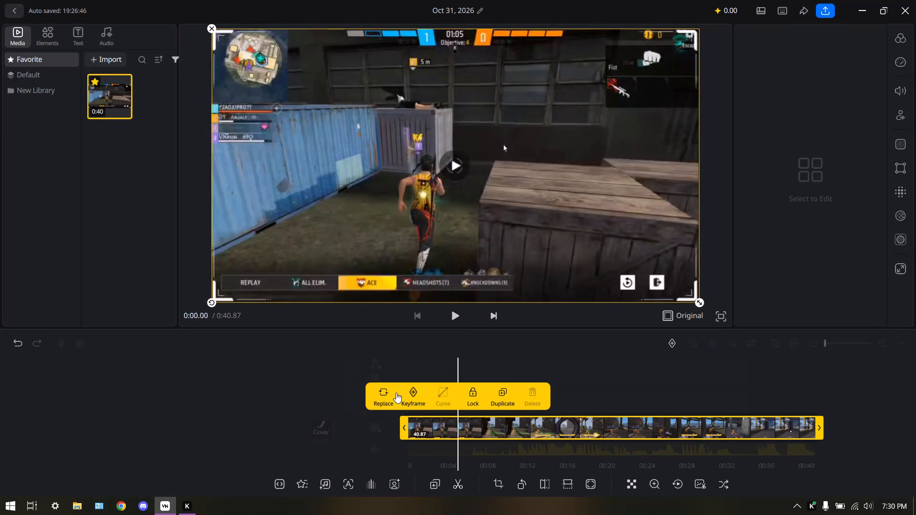
pyautogui.click(451, 309)
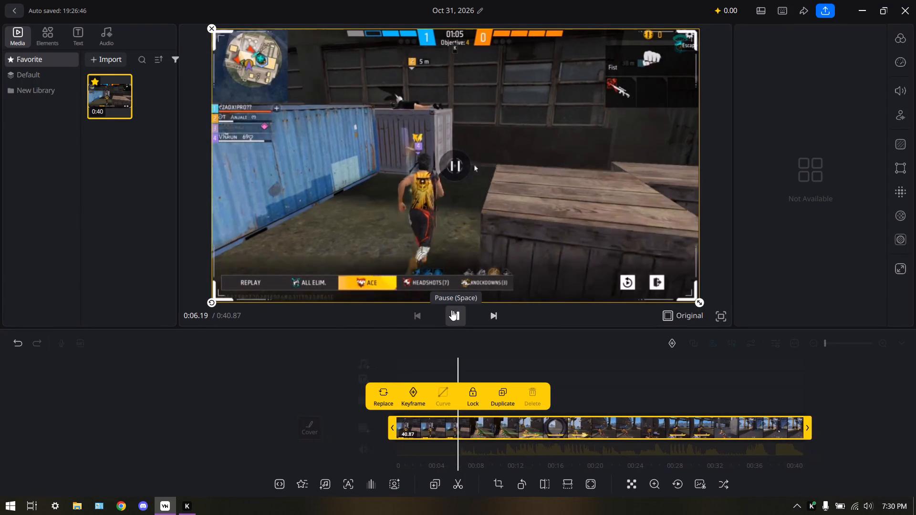
pyautogui.click(451, 310)
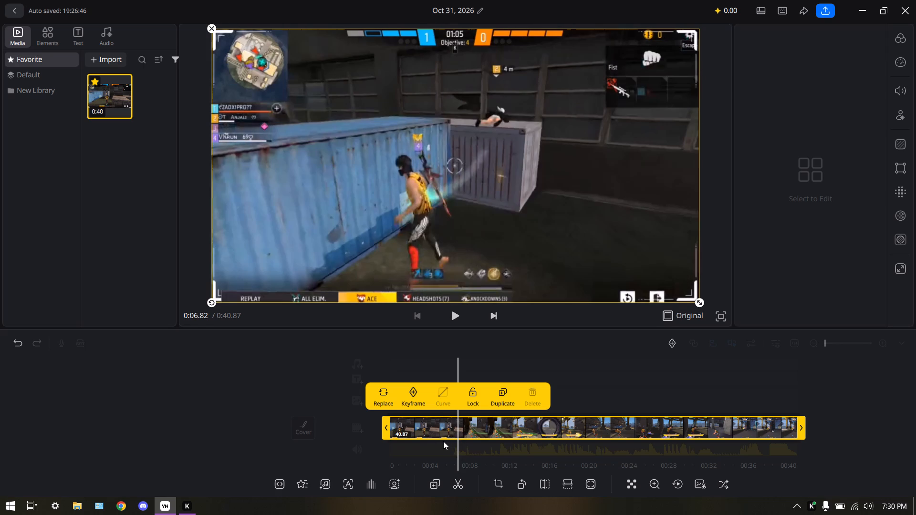
pyautogui.click(443, 441)
pyautogui.click(449, 434)
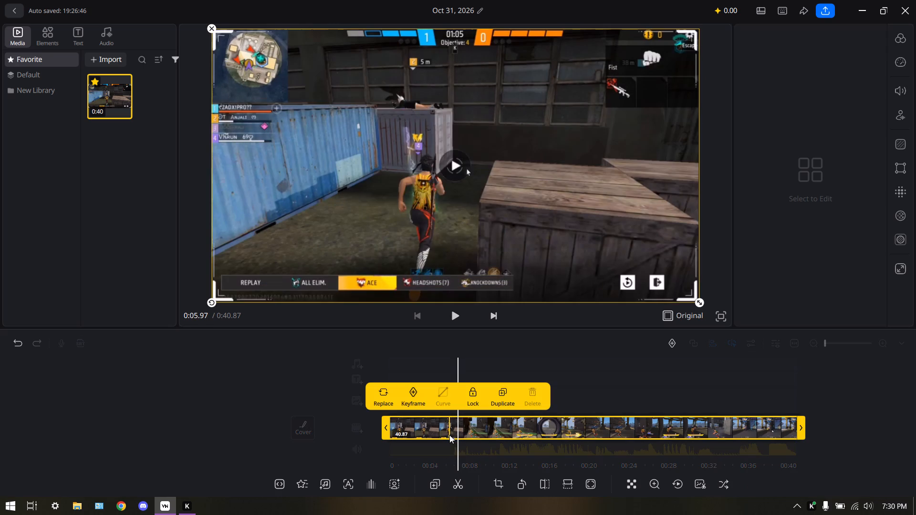
pyautogui.moveTo(457, 463); pyautogui.dragTo(450, 463)
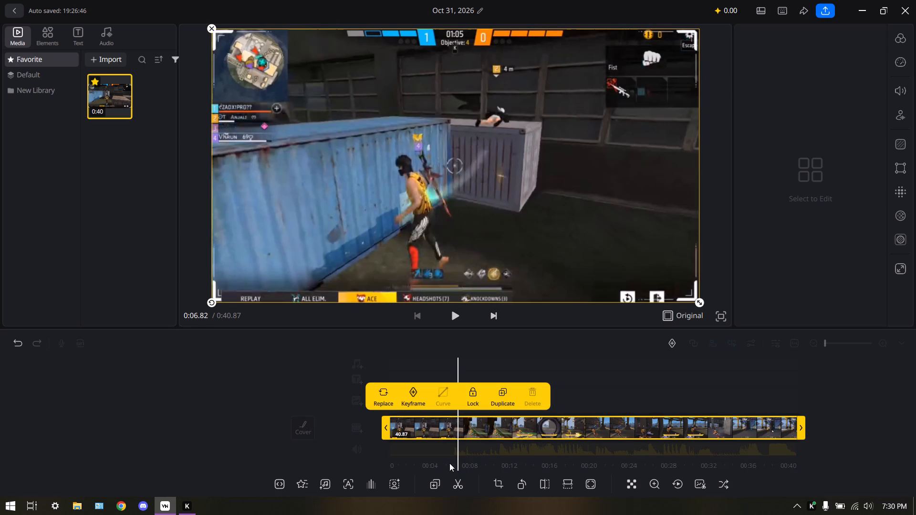
pyautogui.click(453, 316)
pyautogui.moveTo(458, 416); pyautogui.dragTo(457, 417)
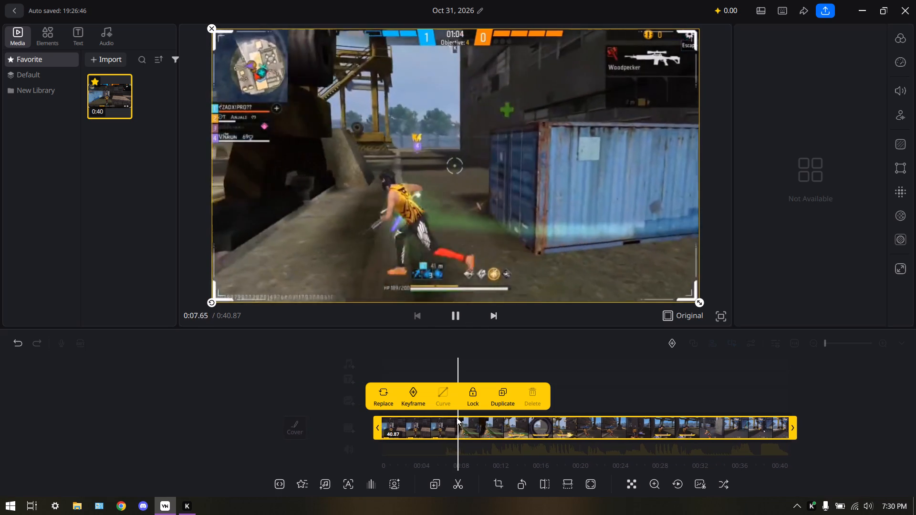
pyautogui.moveTo(457, 417); pyautogui.dragTo(540, 425)
pyautogui.click(458, 316)
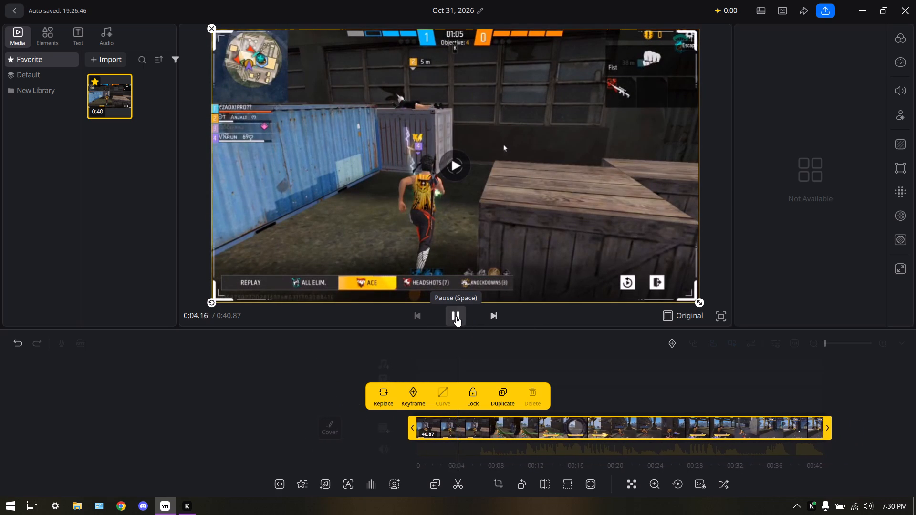
pyautogui.click(456, 316)
pyautogui.click(456, 316)
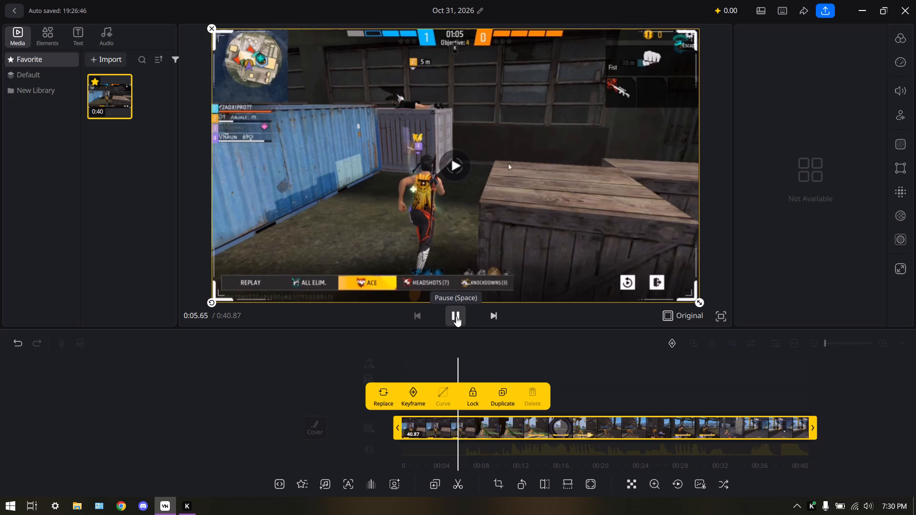
pyautogui.click(456, 316)
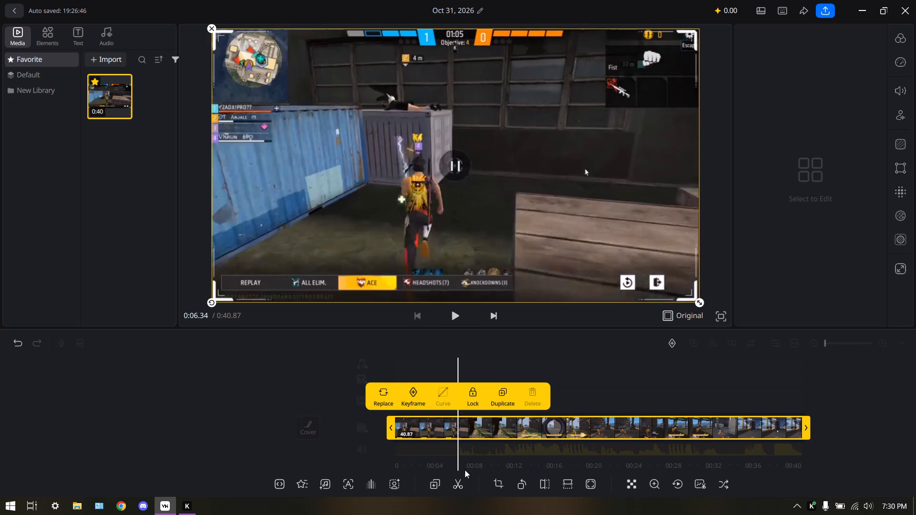
pyautogui.click(454, 484)
# Delete the opening 6.34 s segment of the gameplay clip.
pyautogui.click(433, 426)
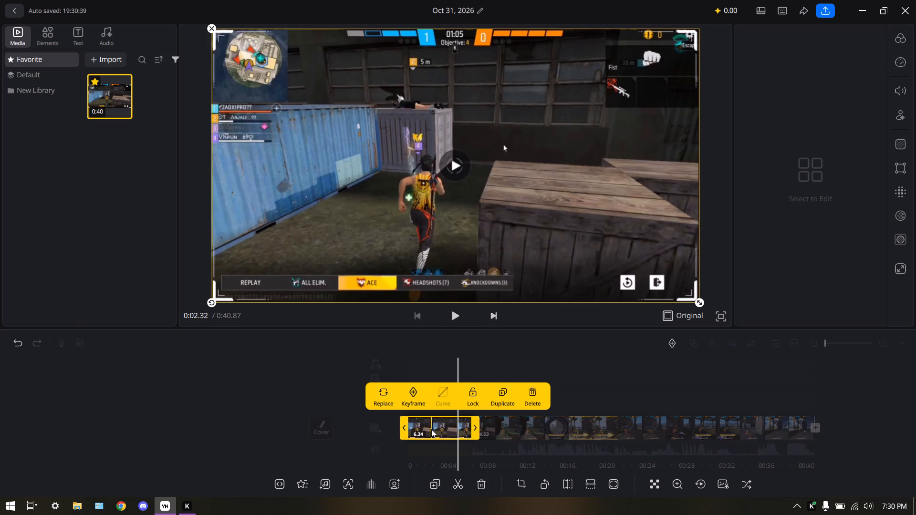
pyautogui.click(481, 479)
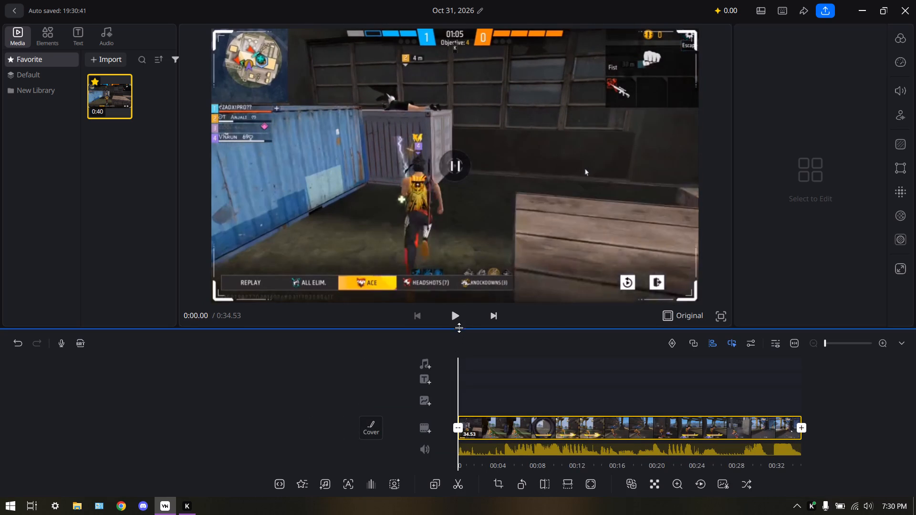
# Add a Vertical transition with a 0.8 duration at the start of the gameplay clip.
pyautogui.click(458, 323)
pyautogui.click(457, 321)
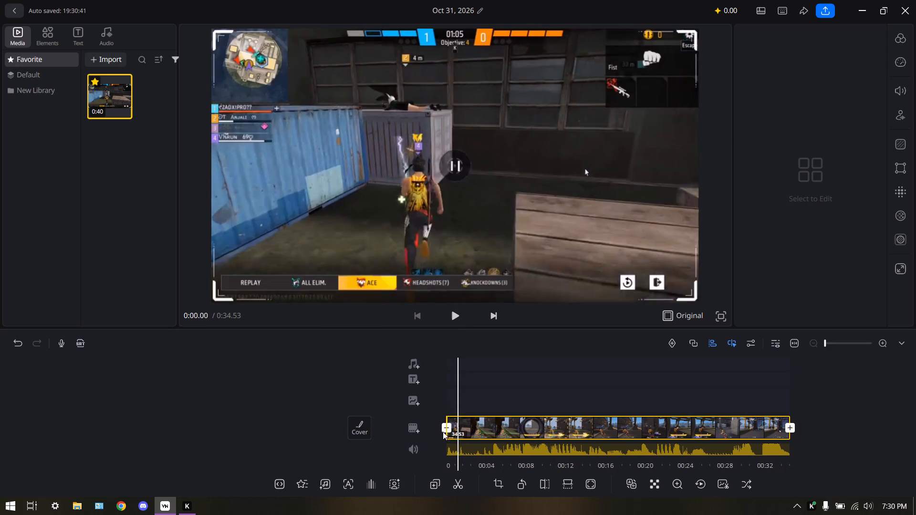
pyautogui.click(444, 427)
pyautogui.click(418, 382)
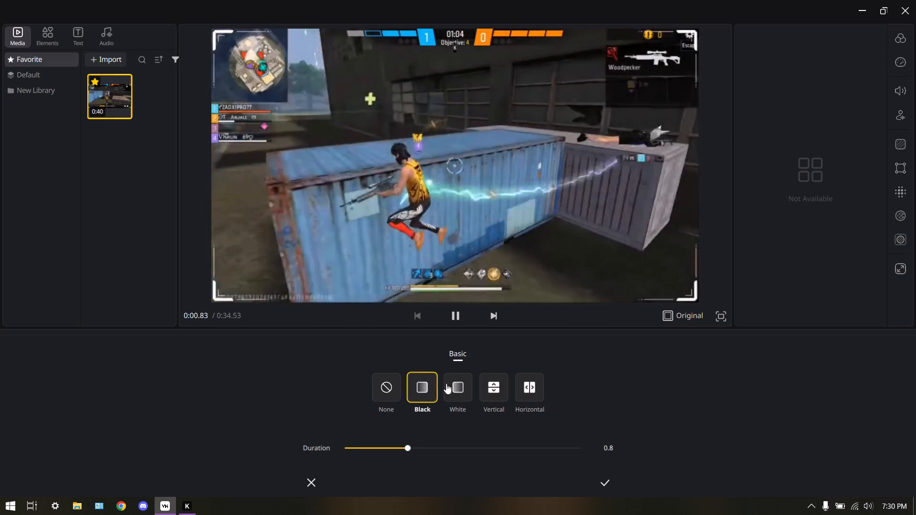
pyautogui.click(454, 390)
pyautogui.click(504, 389)
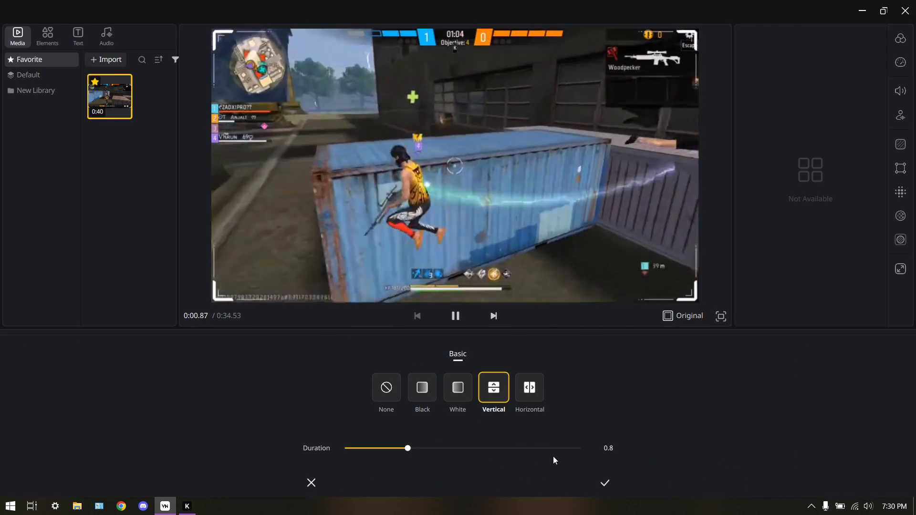
pyautogui.click(602, 482)
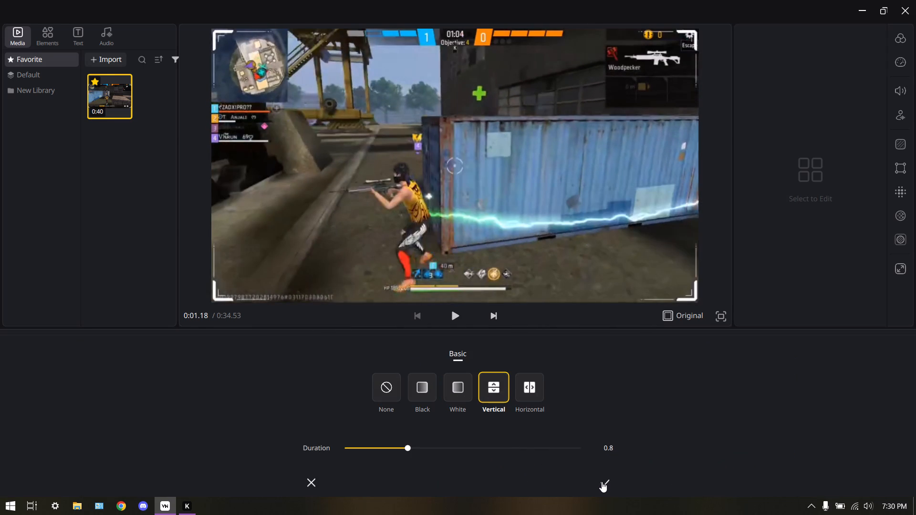
# Play the trimmed gameplay clip through from its opening transition to review it.
pyautogui.click(458, 327)
pyautogui.click(456, 316)
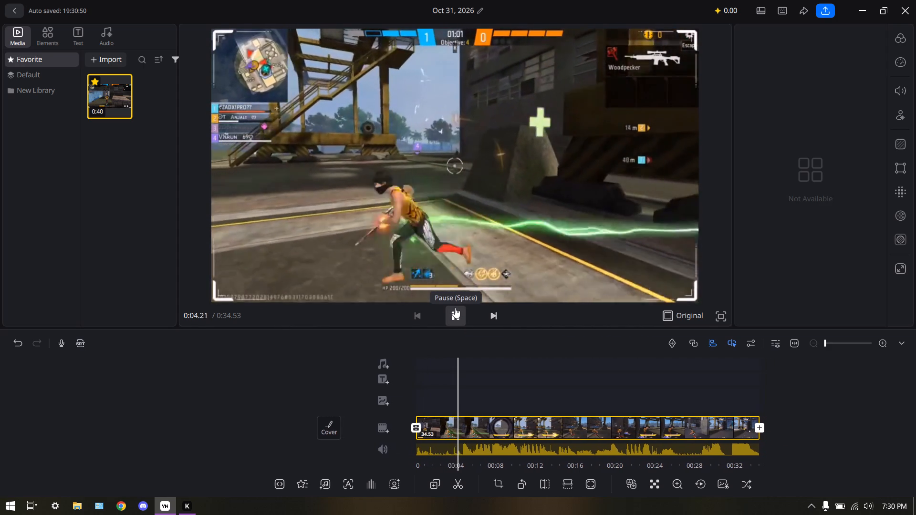
pyautogui.click(454, 307)
pyautogui.click(454, 307)
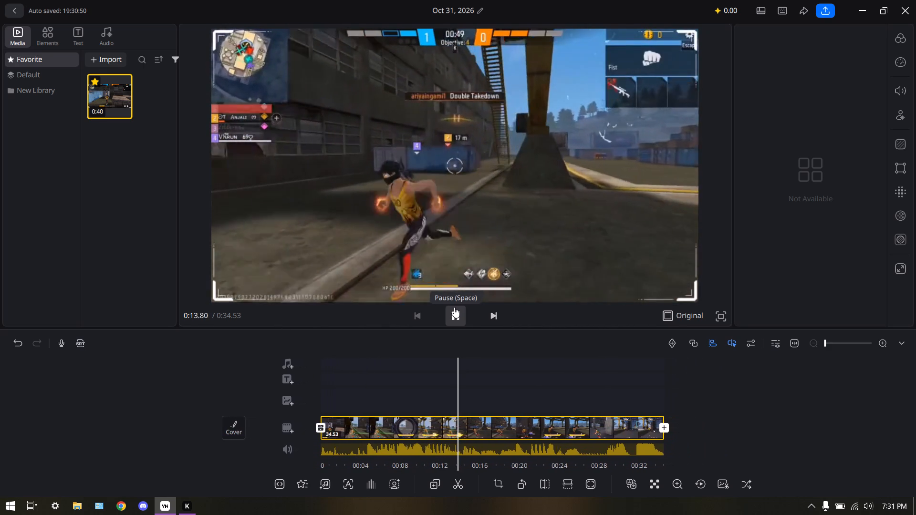
pyautogui.click(896, 56)
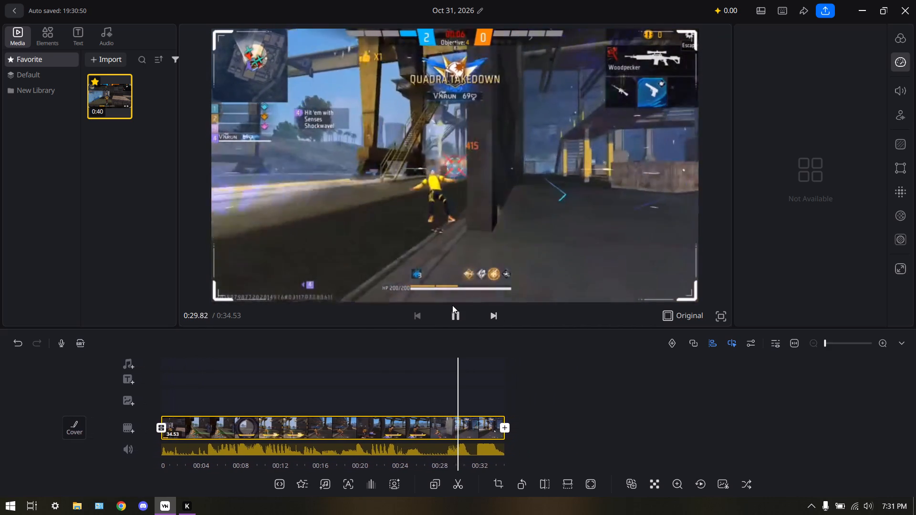
pyautogui.click(452, 305)
# Add the audio file MONTAGEM GUERREIRO - Slowed.mp3 from the Music folder in Videos to the music track.
pyautogui.click(118, 362)
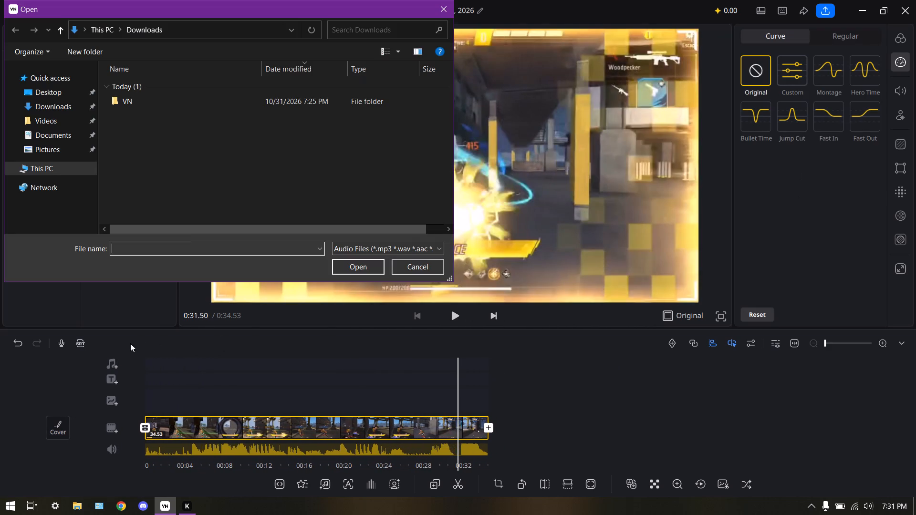
pyautogui.click(26, 126)
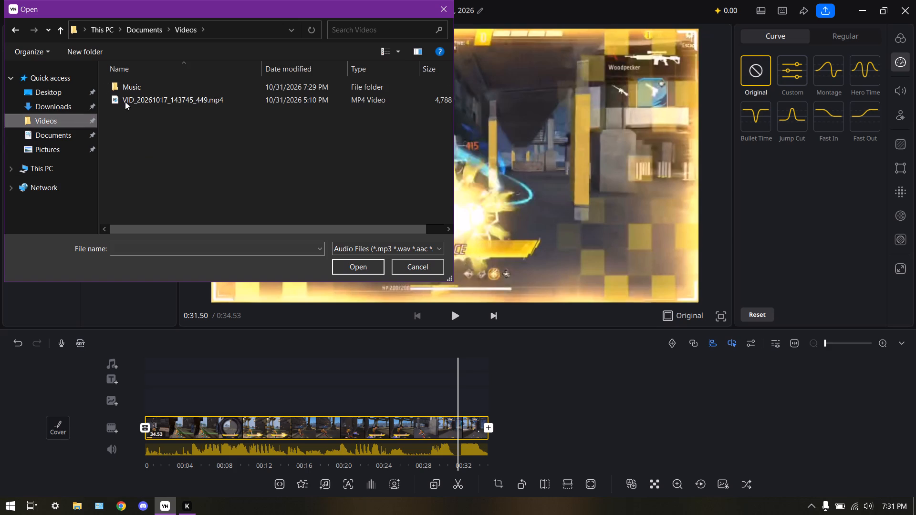
pyautogui.doubleClick(153, 90)
pyautogui.doubleClick(153, 90)
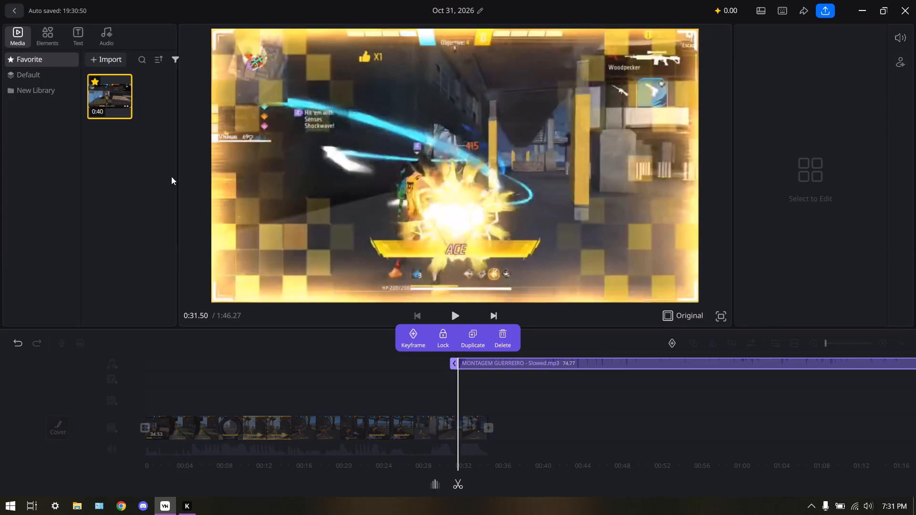
# Move the music clip to the very start of the timeline.
pyautogui.moveTo(663, 367); pyautogui.dragTo(336, 399)
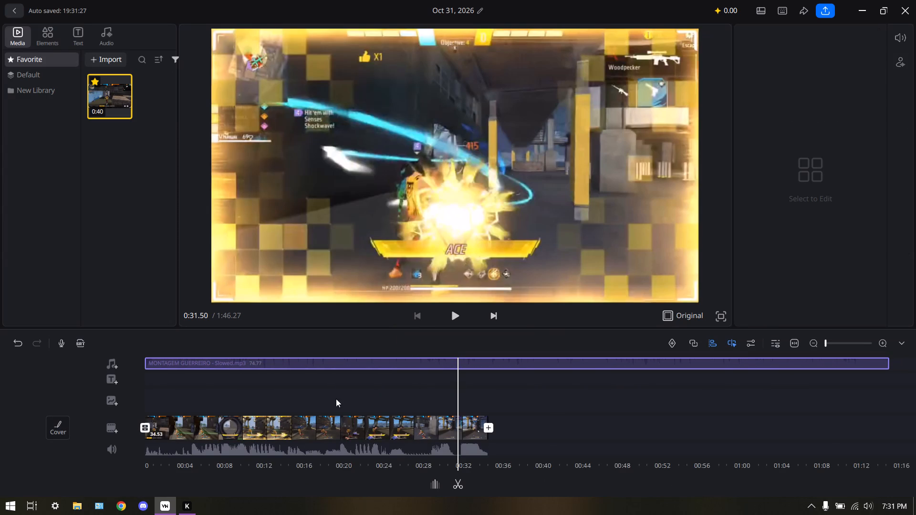
pyautogui.moveTo(336, 399); pyautogui.dragTo(309, 404)
# Trim the end of the music clip to about 33.21 s, just before the gameplay clip ends.
pyautogui.moveTo(892, 364); pyautogui.dragTo(638, 375)
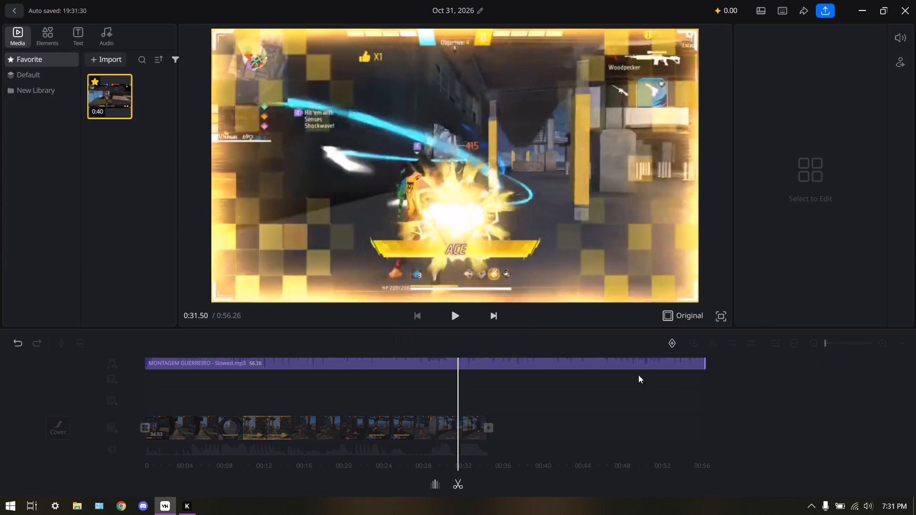
pyautogui.moveTo(638, 375); pyautogui.dragTo(478, 394)
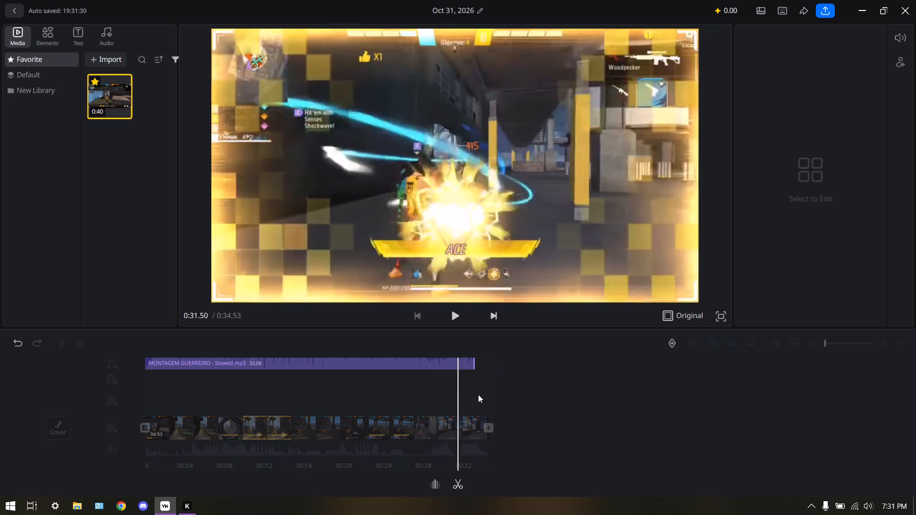
pyautogui.moveTo(478, 394); pyautogui.dragTo(479, 394)
pyautogui.click(489, 395)
# Preview the start of the edit and apply a 10.0 fade-in to the music clip.
pyautogui.moveTo(280, 374); pyautogui.dragTo(601, 388)
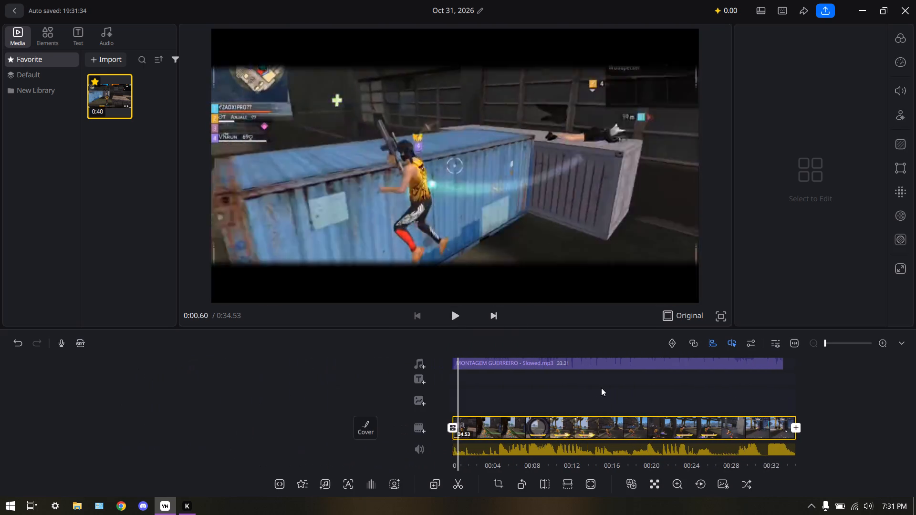
pyautogui.moveTo(601, 388); pyautogui.dragTo(617, 387)
pyautogui.click(446, 311)
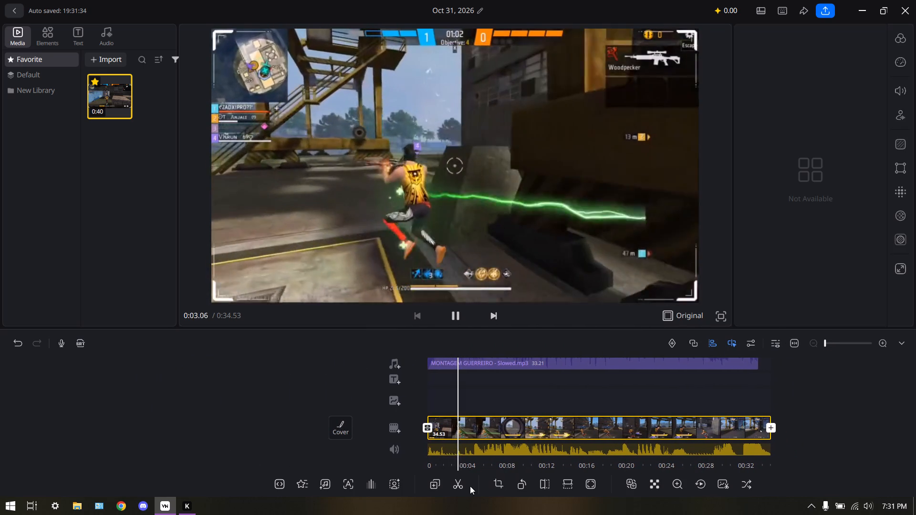
pyautogui.click(487, 361)
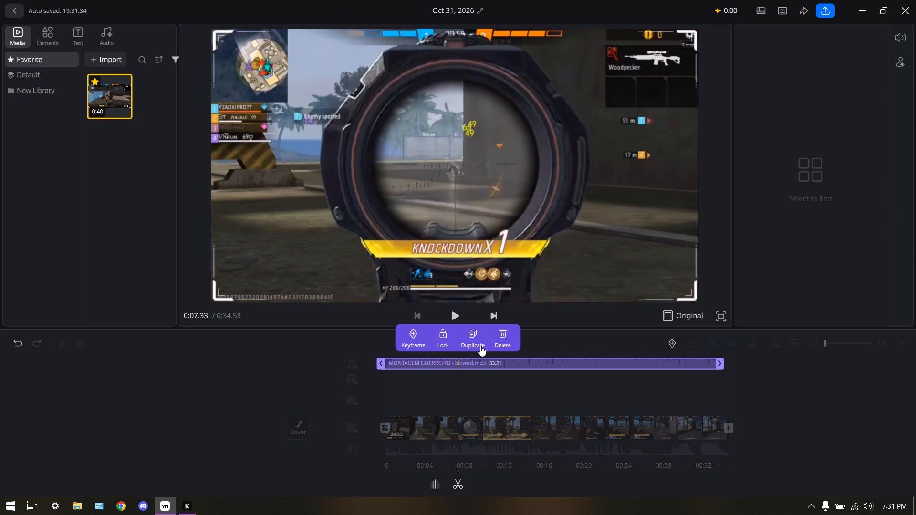
pyautogui.rightClick(430, 362)
pyautogui.click(435, 481)
pyautogui.moveTo(362, 442); pyautogui.dragTo(423, 443)
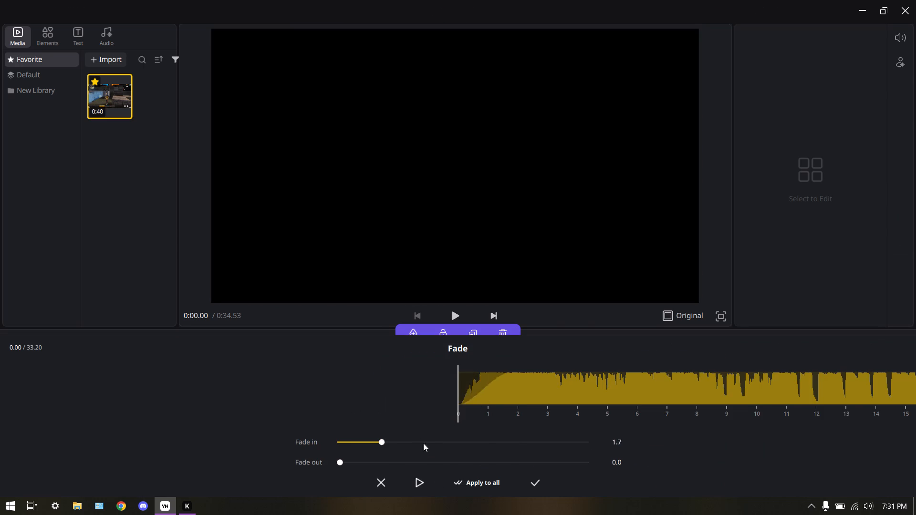
pyautogui.moveTo(423, 443); pyautogui.dragTo(604, 442)
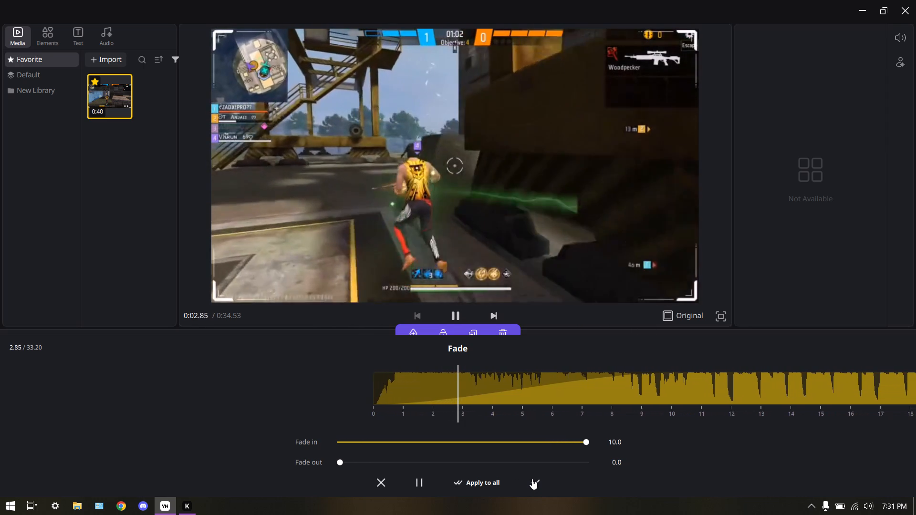
pyautogui.click(532, 479)
pyautogui.click(490, 412)
pyautogui.moveTo(488, 402); pyautogui.dragTo(503, 402)
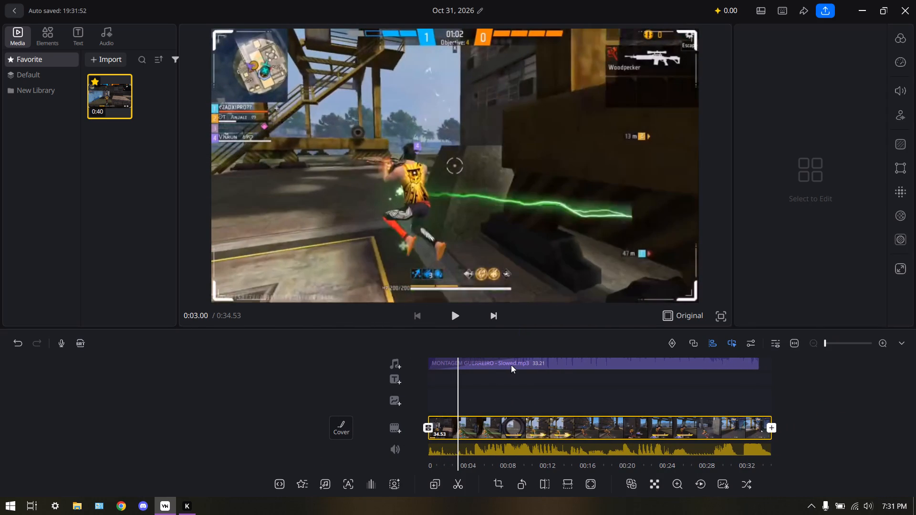
# Turn on Medium denoise for the gameplay clip's audio.
pyautogui.click(511, 365)
pyautogui.click(508, 392)
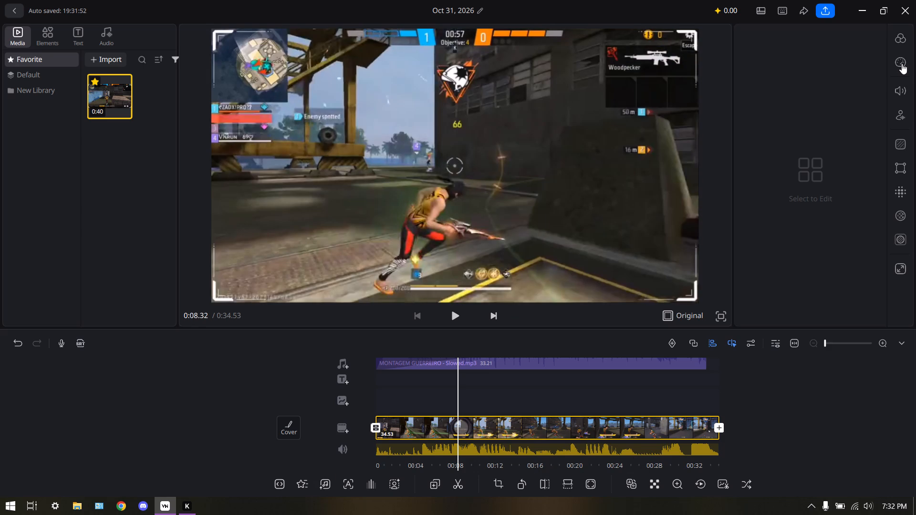
pyautogui.click(900, 88)
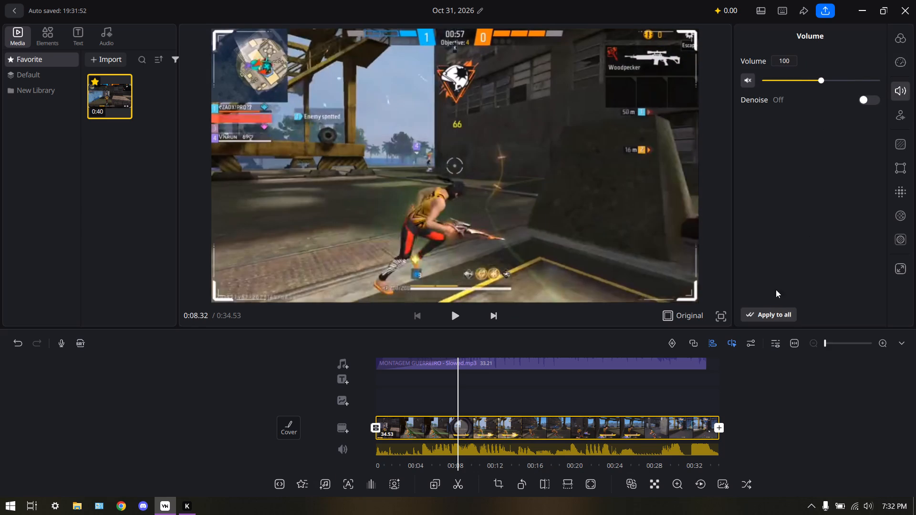
pyautogui.click(855, 101)
pyautogui.click(858, 102)
pyautogui.click(864, 101)
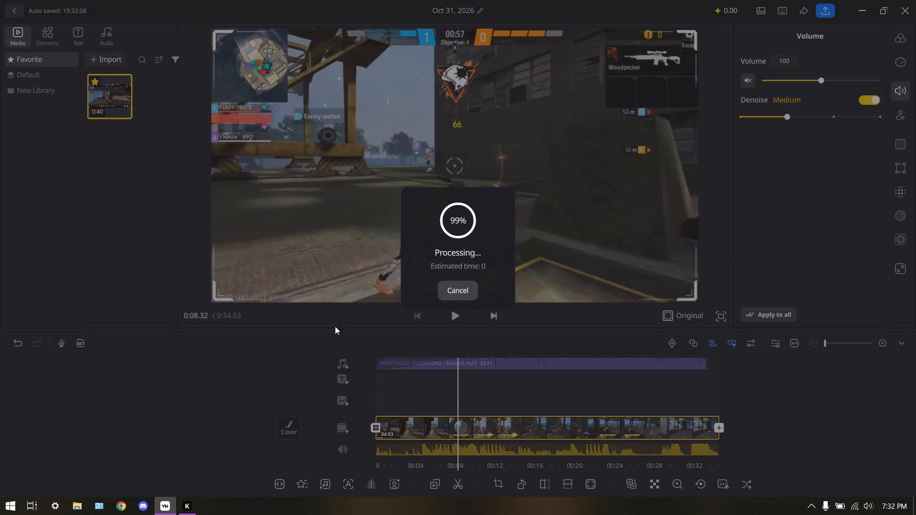
pyautogui.click(255, 357)
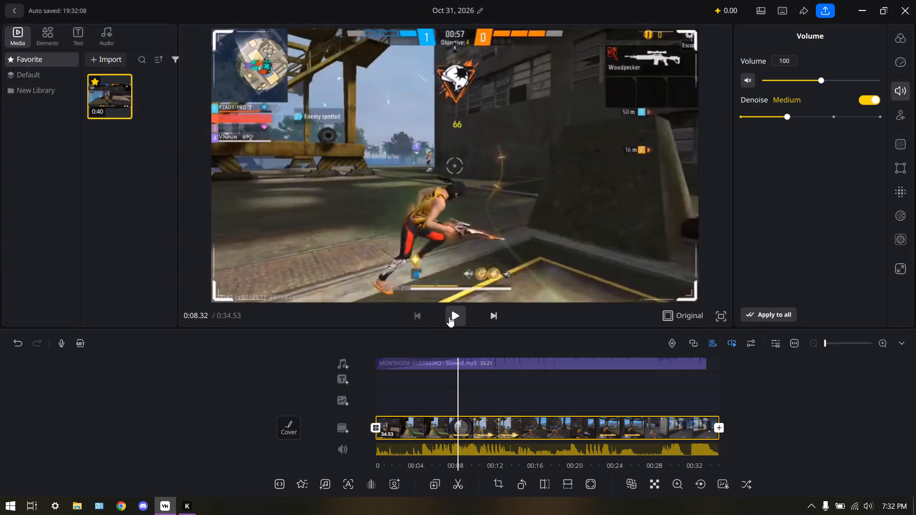
# Play back the edit and return to its beginning to check the denoised gameplay audio against the music.
pyautogui.click(449, 317)
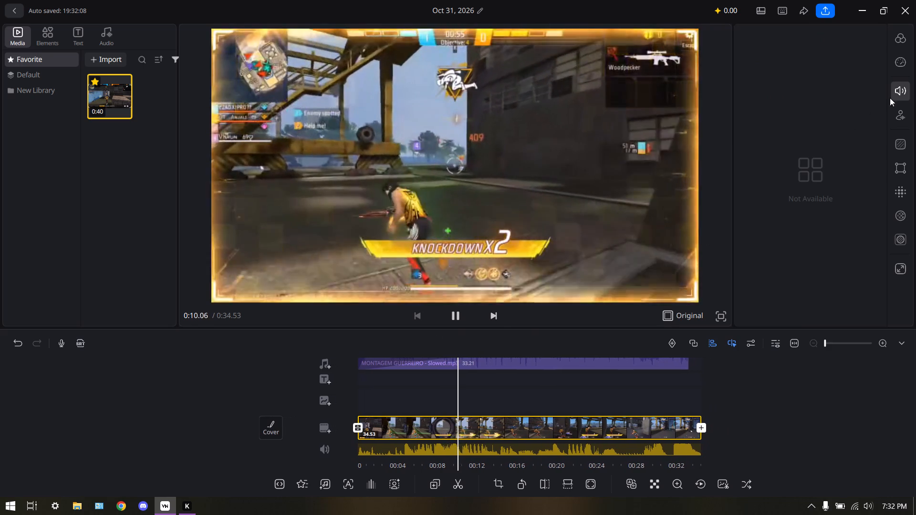
pyautogui.click(897, 93)
pyautogui.click(899, 91)
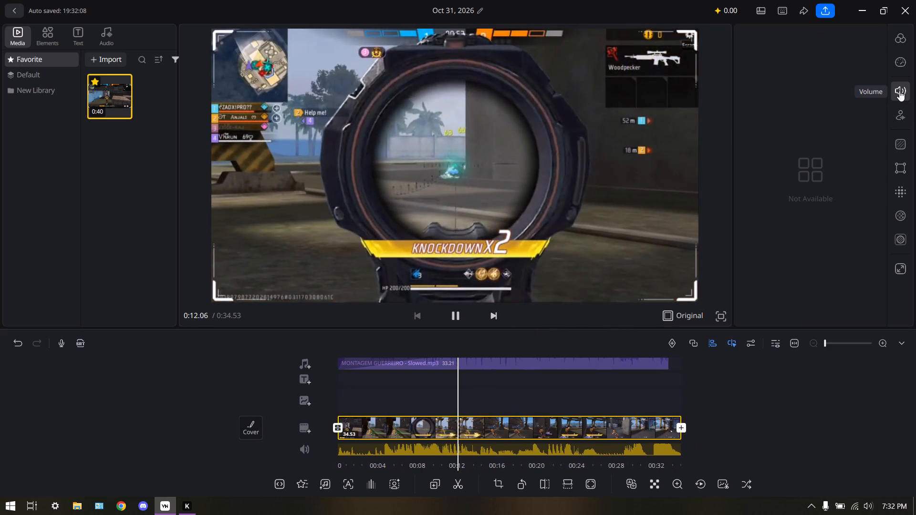
pyautogui.moveTo(504, 399); pyautogui.dragTo(740, 391)
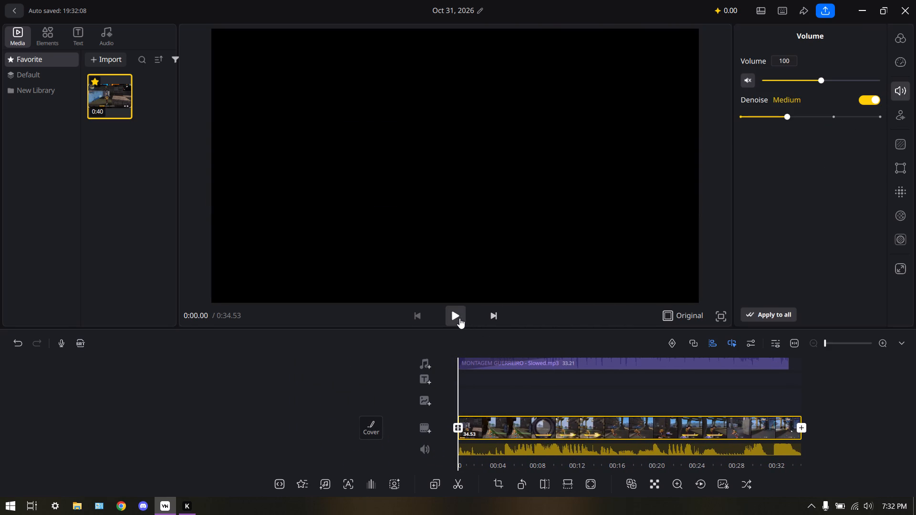
pyautogui.click(459, 318)
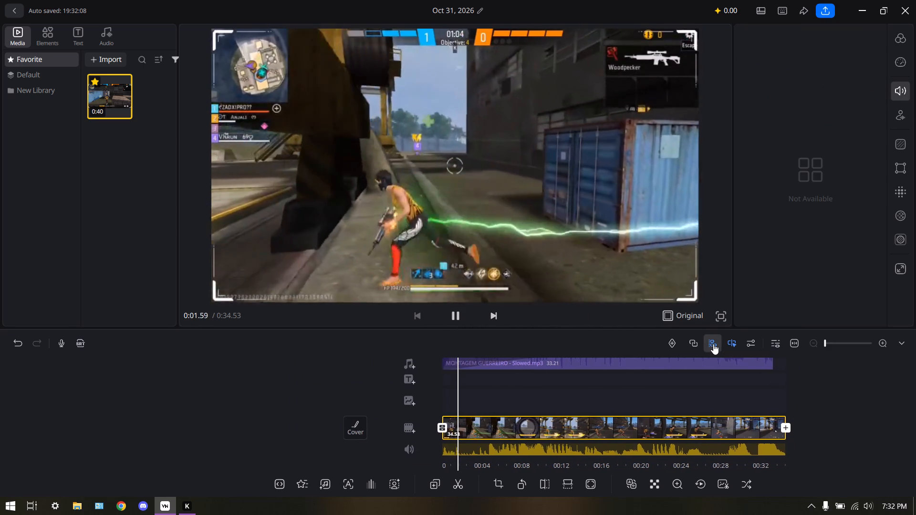
pyautogui.moveTo(832, 344); pyautogui.dragTo(834, 344)
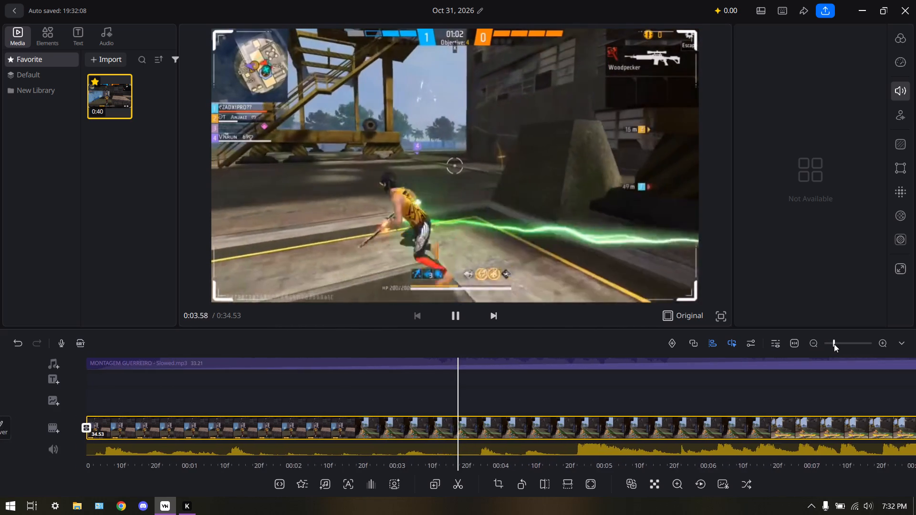
pyautogui.moveTo(834, 344); pyautogui.dragTo(764, 358)
pyautogui.click(764, 358)
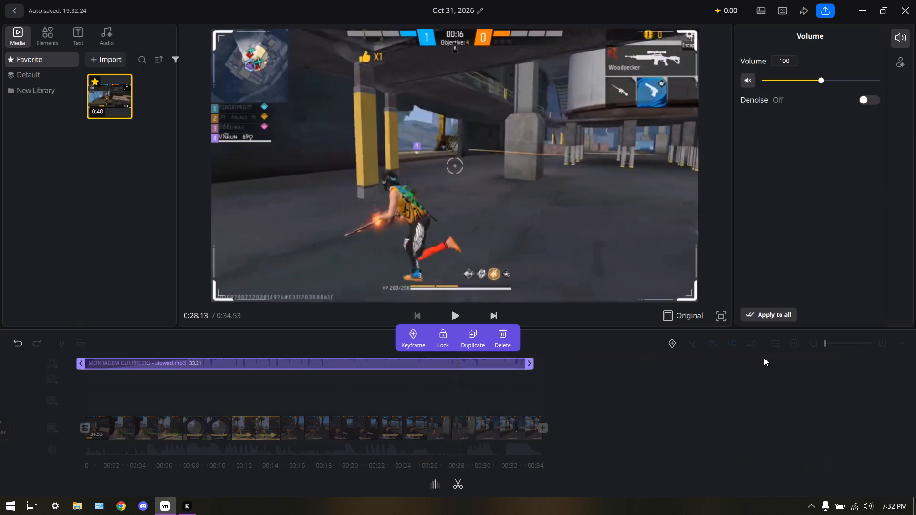
pyautogui.click(623, 381)
pyautogui.moveTo(459, 382); pyautogui.dragTo(607, 382)
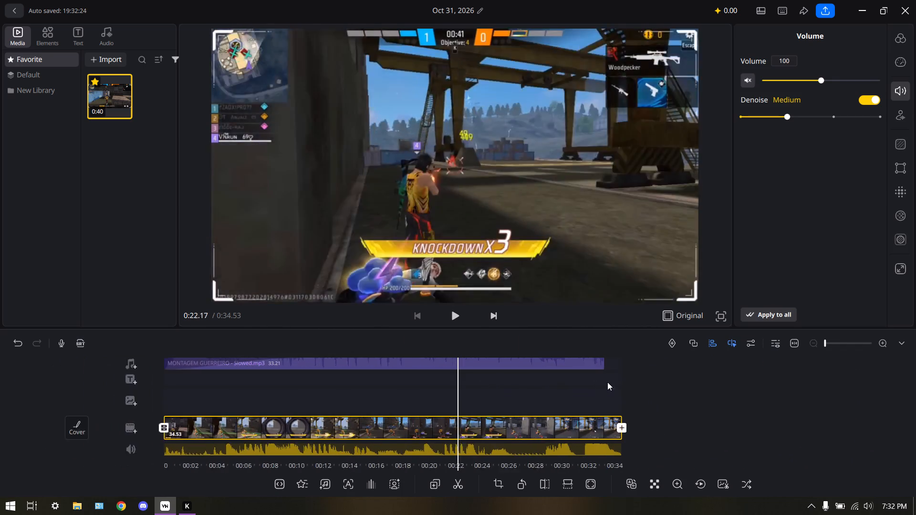
pyautogui.moveTo(607, 382); pyautogui.dragTo(837, 391)
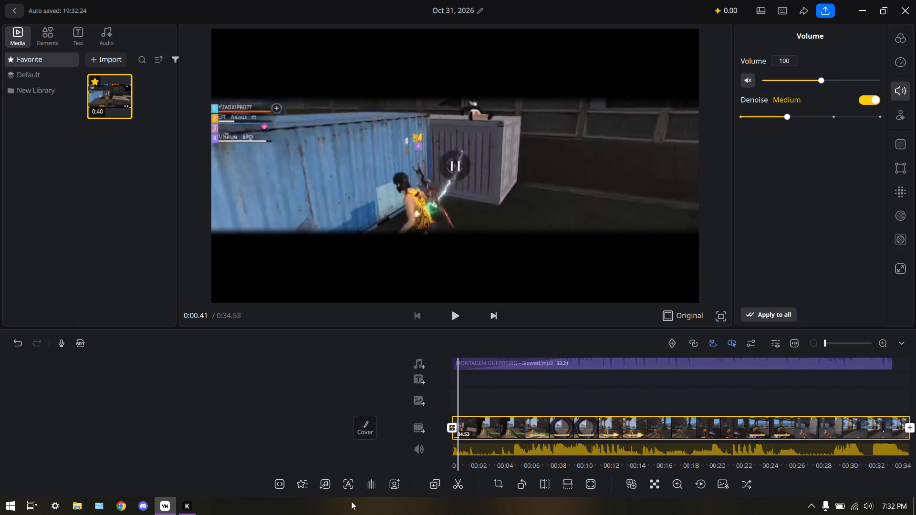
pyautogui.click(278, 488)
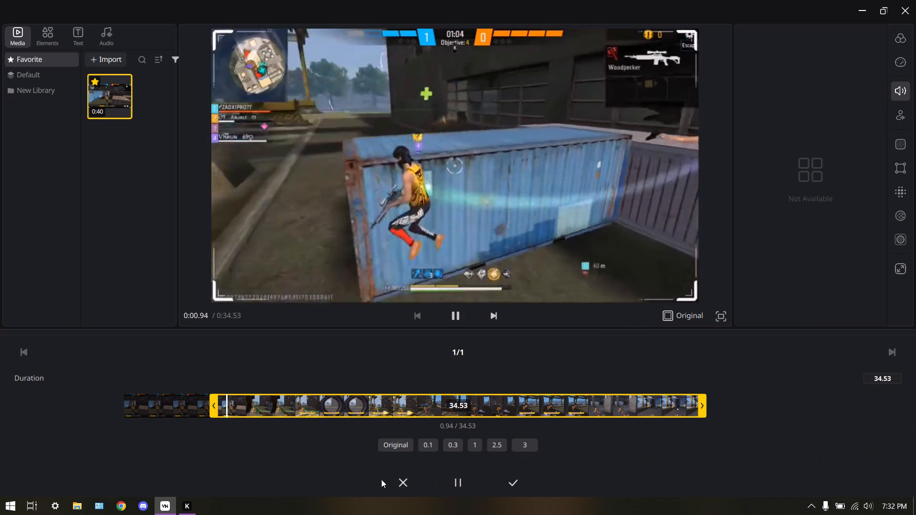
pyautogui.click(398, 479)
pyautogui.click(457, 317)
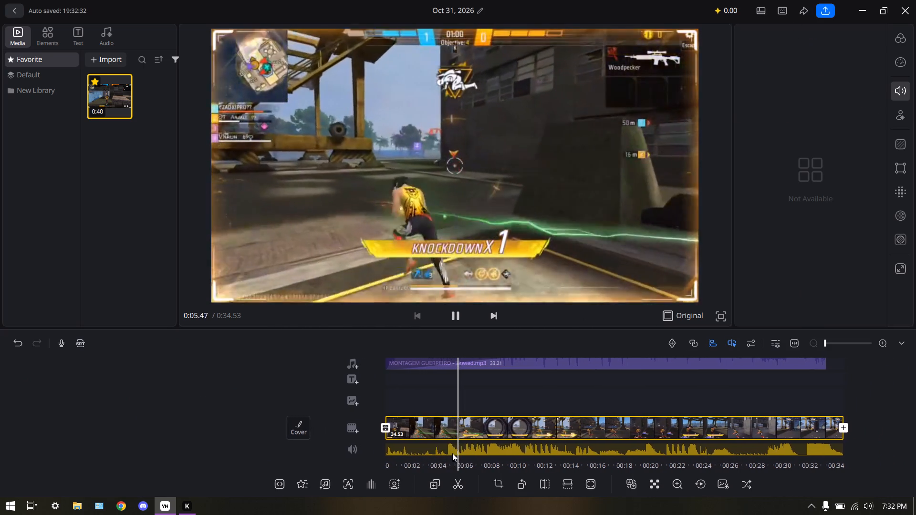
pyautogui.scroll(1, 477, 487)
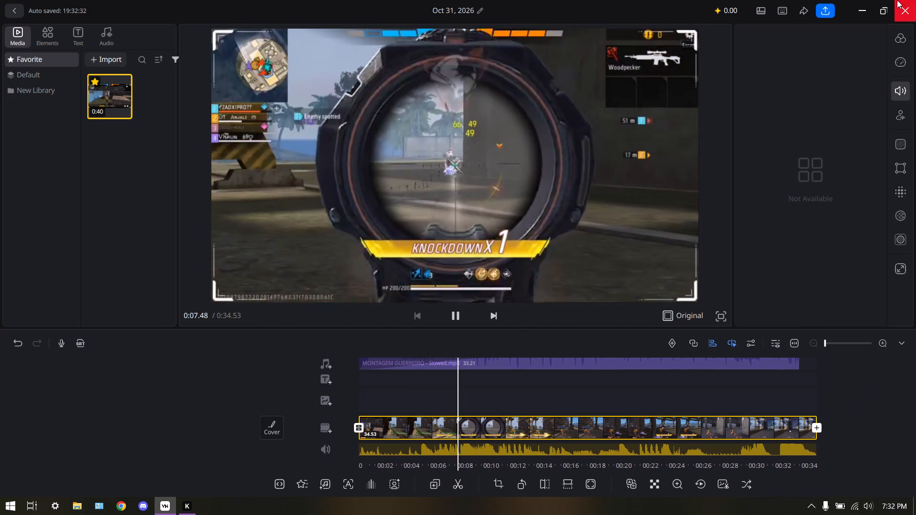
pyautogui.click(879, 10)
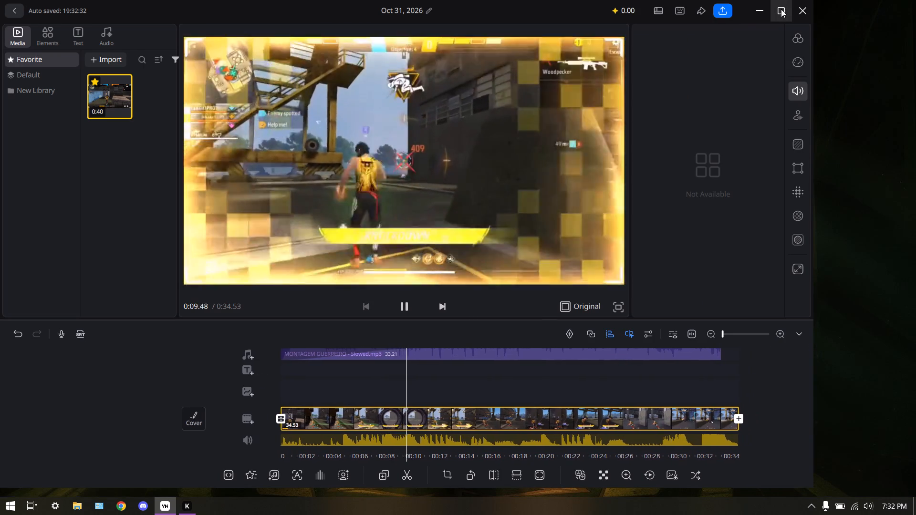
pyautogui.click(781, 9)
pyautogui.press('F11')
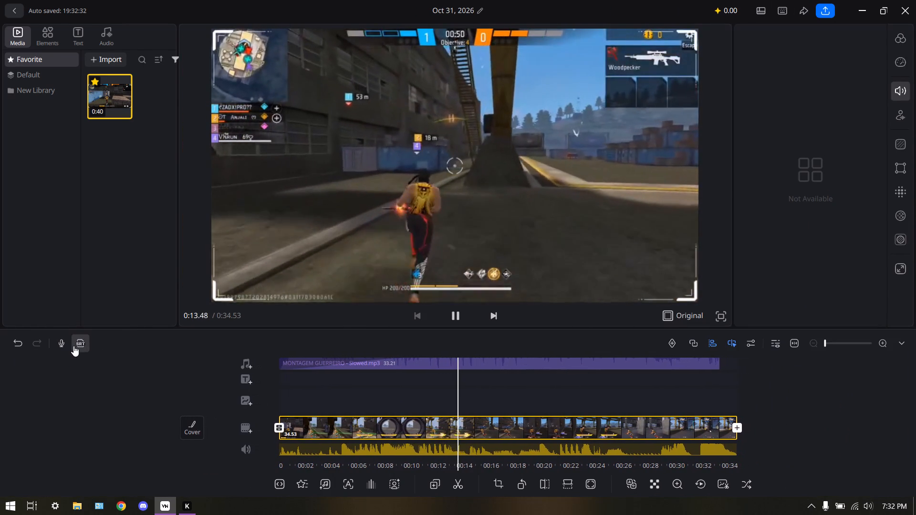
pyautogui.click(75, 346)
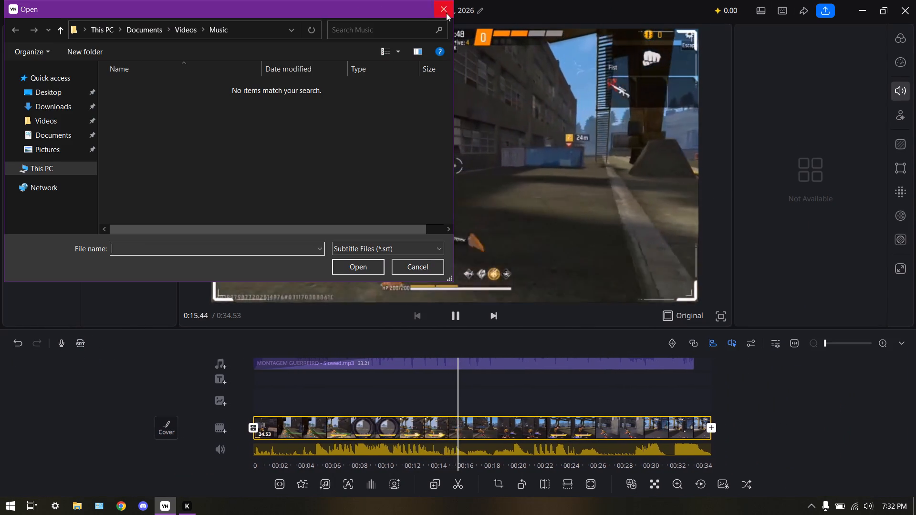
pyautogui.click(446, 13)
# Lower the volume of the background music clip.
pyautogui.click(378, 367)
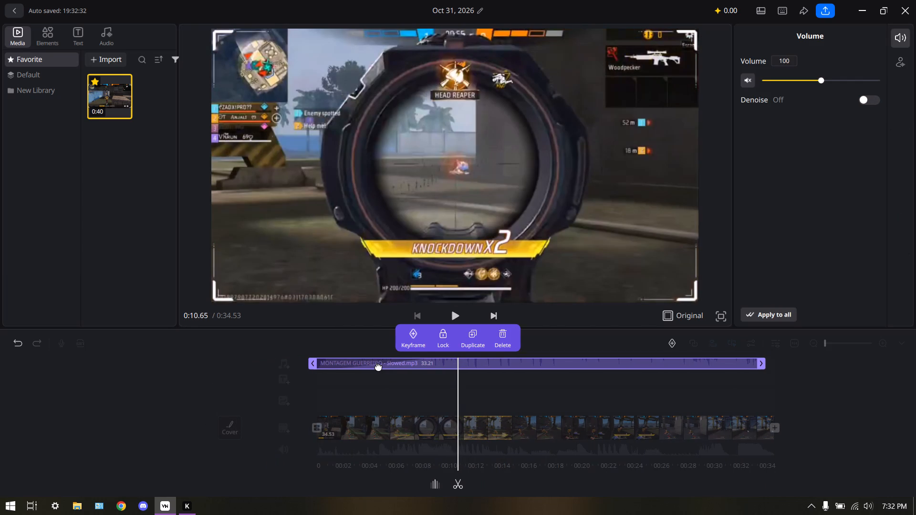
pyautogui.click(442, 482)
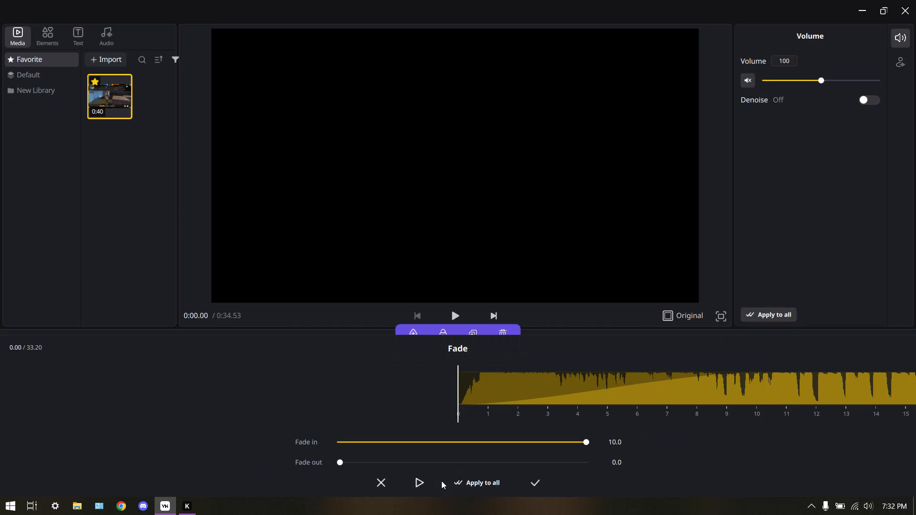
pyautogui.click(794, 82)
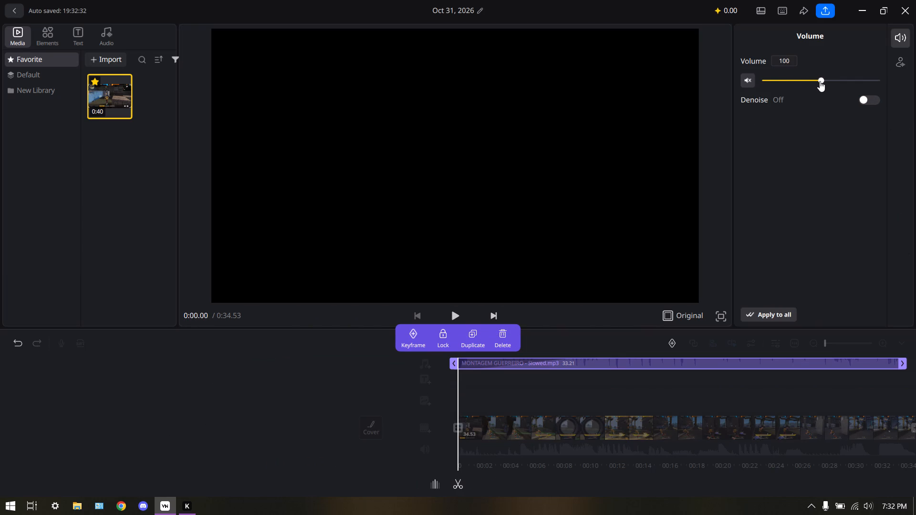
pyautogui.moveTo(820, 81); pyautogui.dragTo(784, 89)
pyautogui.click(270, 371)
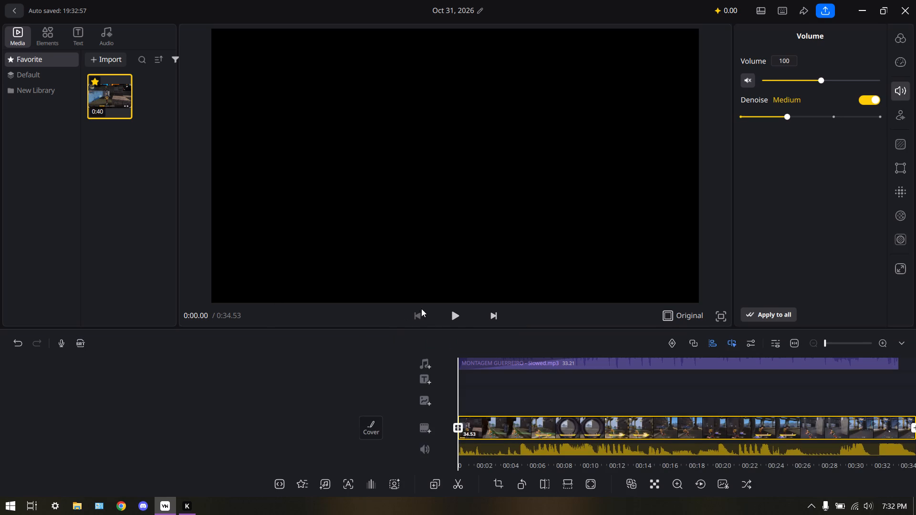
# Turn off denoise for the gameplay clip's audio and raise its volume to 1000.
pyautogui.click(447, 316)
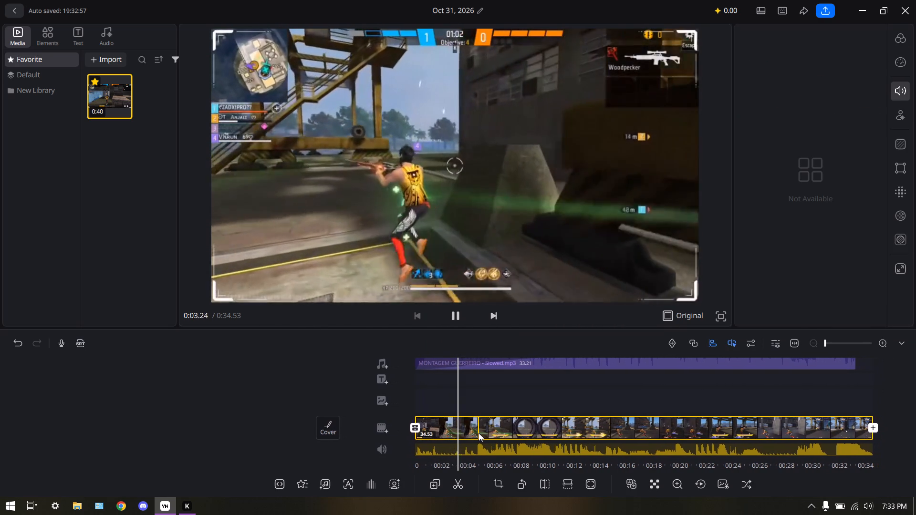
pyautogui.rightClick(479, 433)
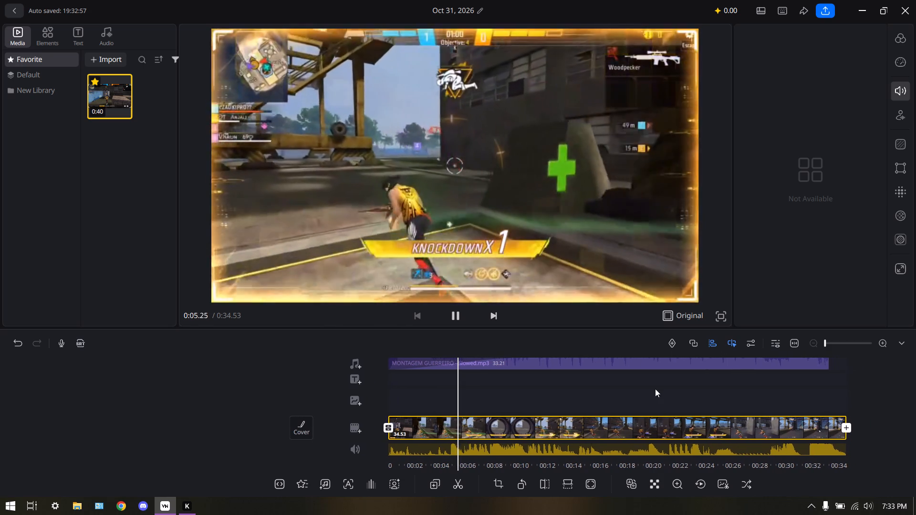
pyautogui.click(902, 84)
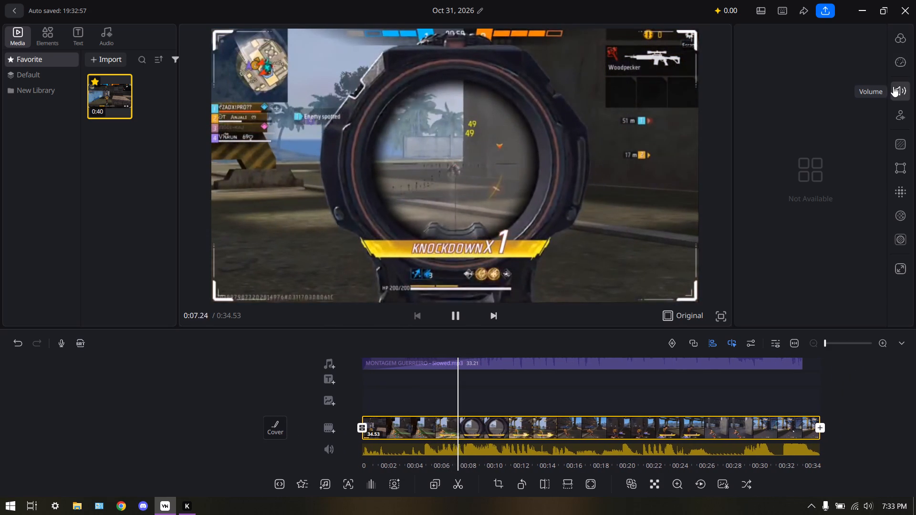
pyautogui.click(900, 94)
pyautogui.click(510, 423)
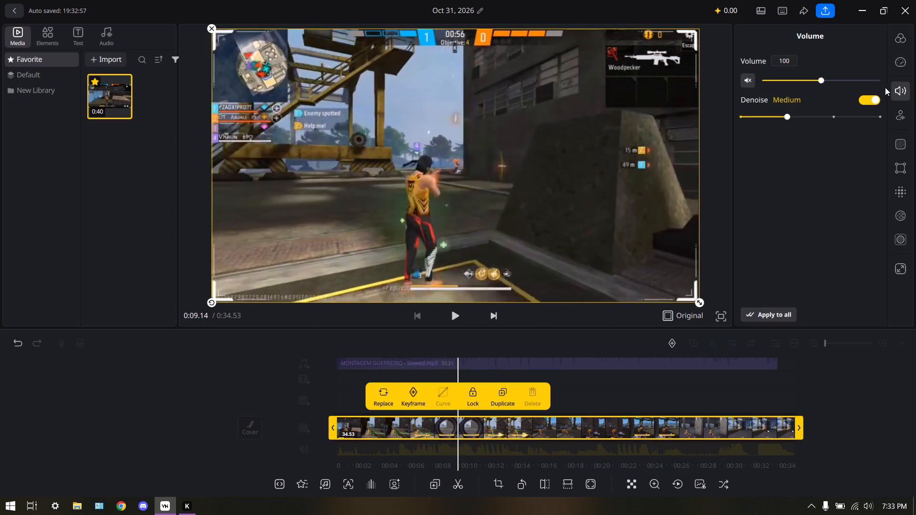
pyautogui.click(875, 106)
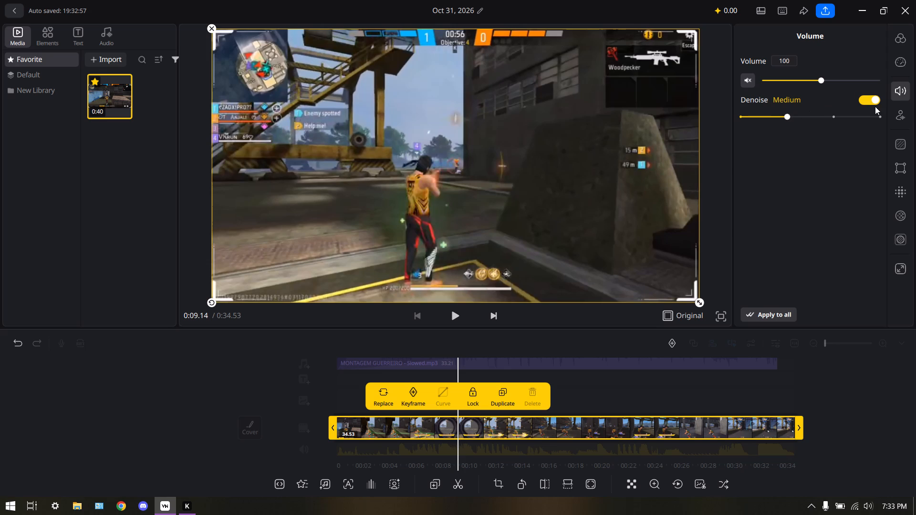
pyautogui.click(874, 100)
pyautogui.moveTo(830, 81); pyautogui.dragTo(915, 84)
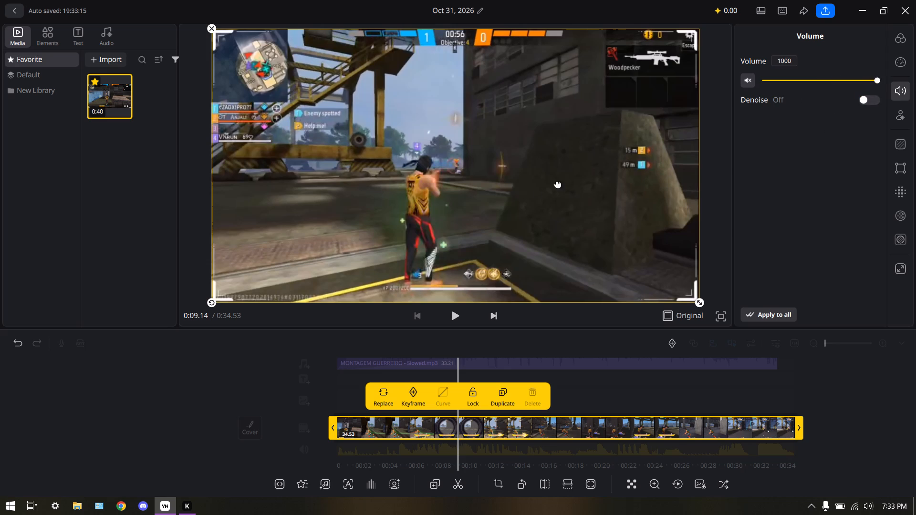
# Play the edit from near its beginning to check the balance between gameplay audio and music.
pyautogui.click(458, 311)
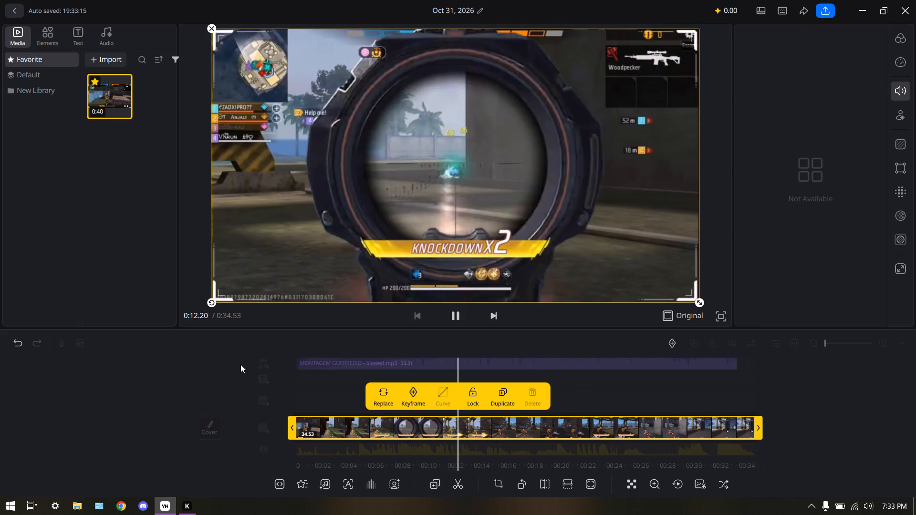
pyautogui.click(173, 382)
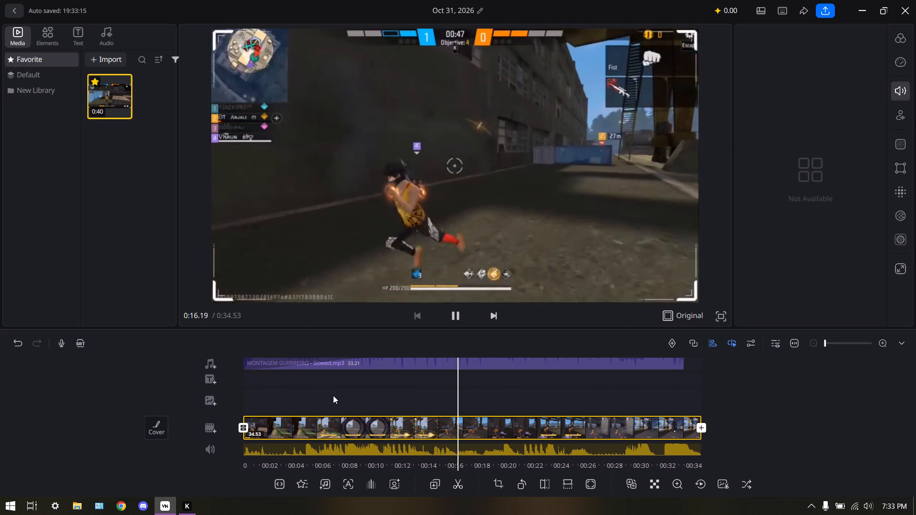
pyautogui.moveTo(333, 395); pyautogui.dragTo(638, 386)
pyautogui.click(446, 319)
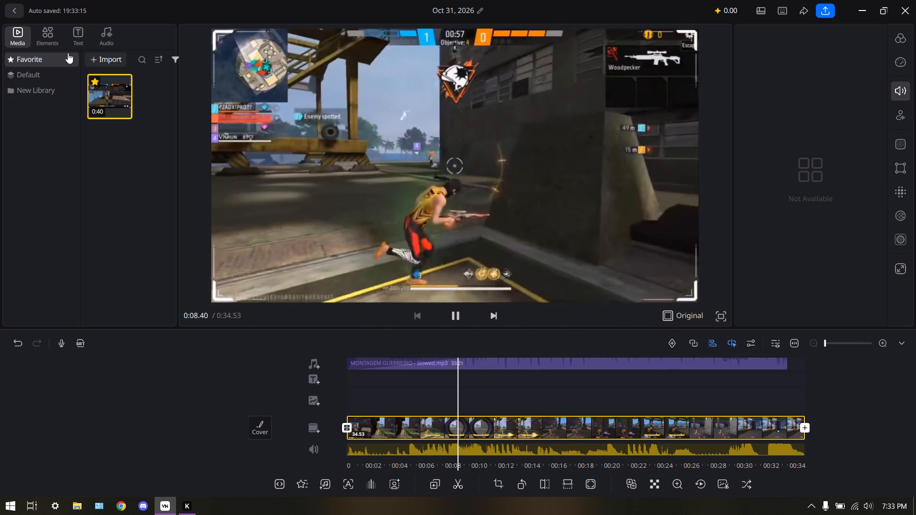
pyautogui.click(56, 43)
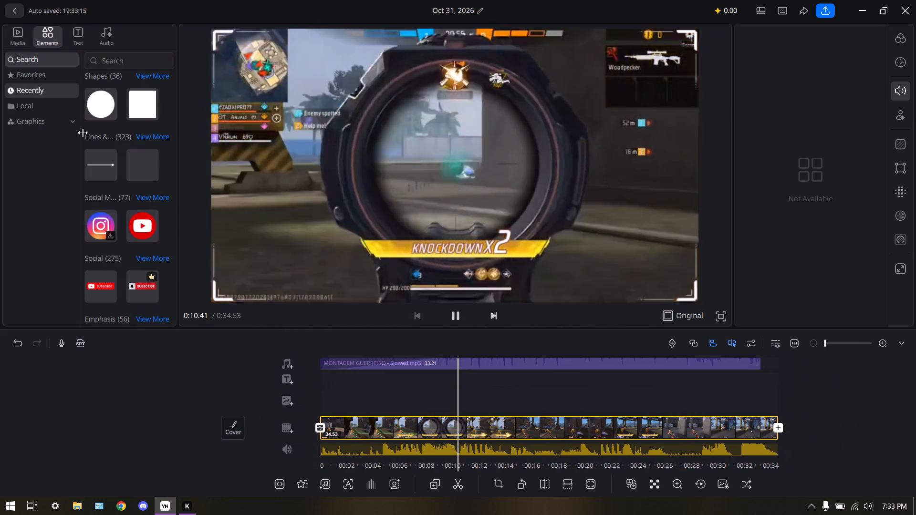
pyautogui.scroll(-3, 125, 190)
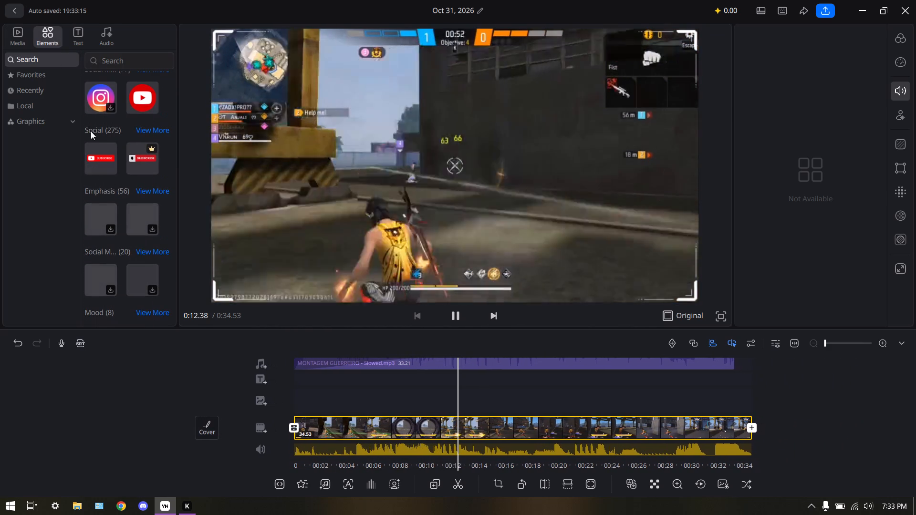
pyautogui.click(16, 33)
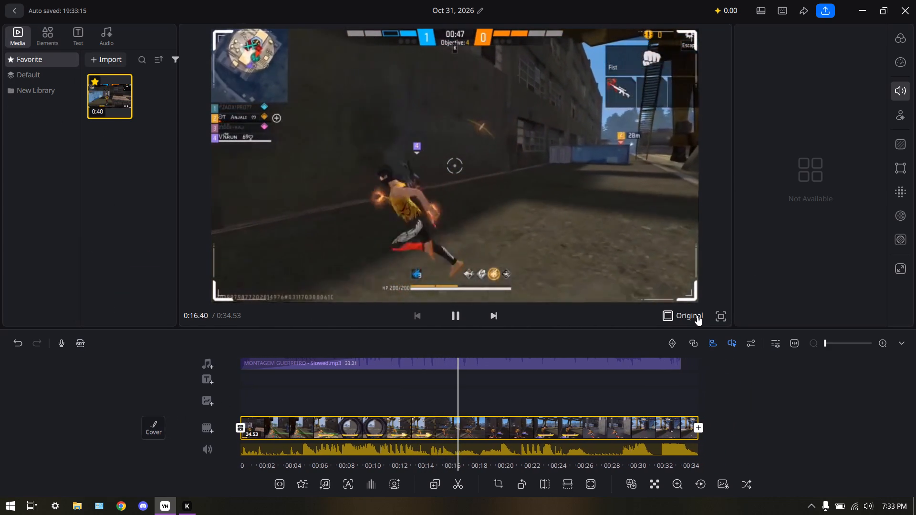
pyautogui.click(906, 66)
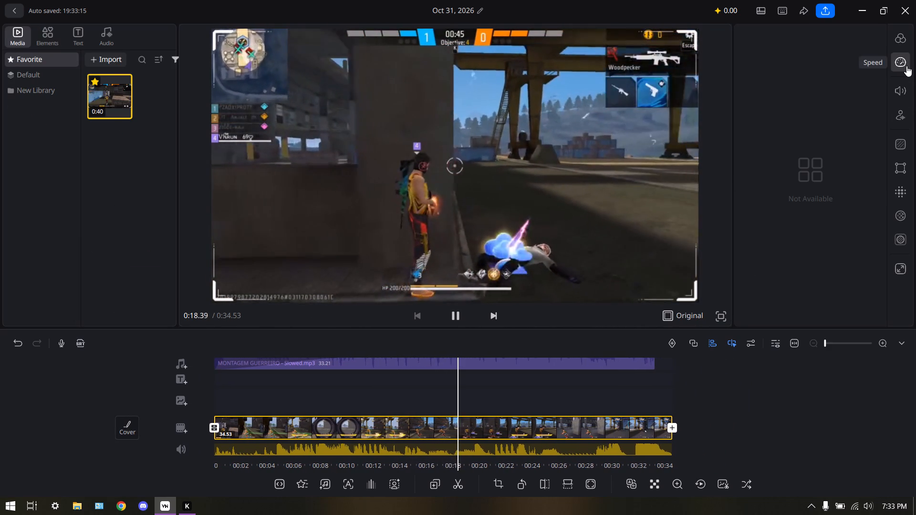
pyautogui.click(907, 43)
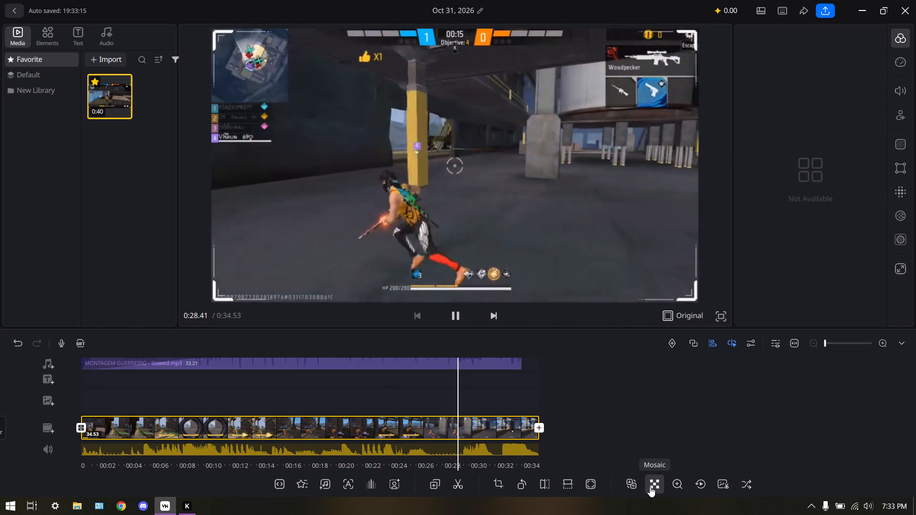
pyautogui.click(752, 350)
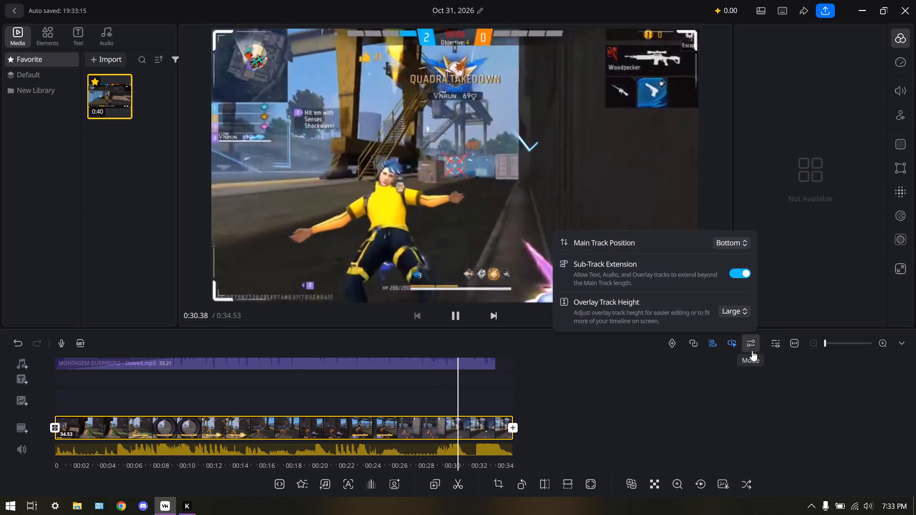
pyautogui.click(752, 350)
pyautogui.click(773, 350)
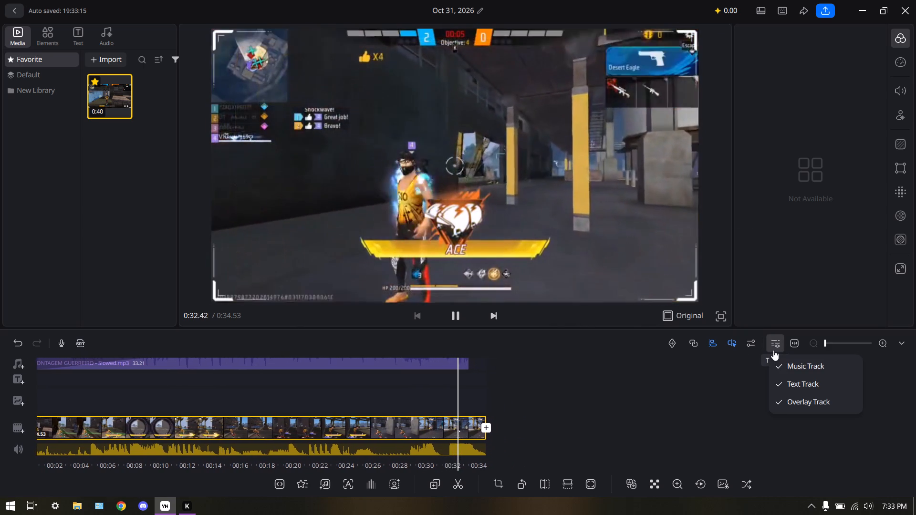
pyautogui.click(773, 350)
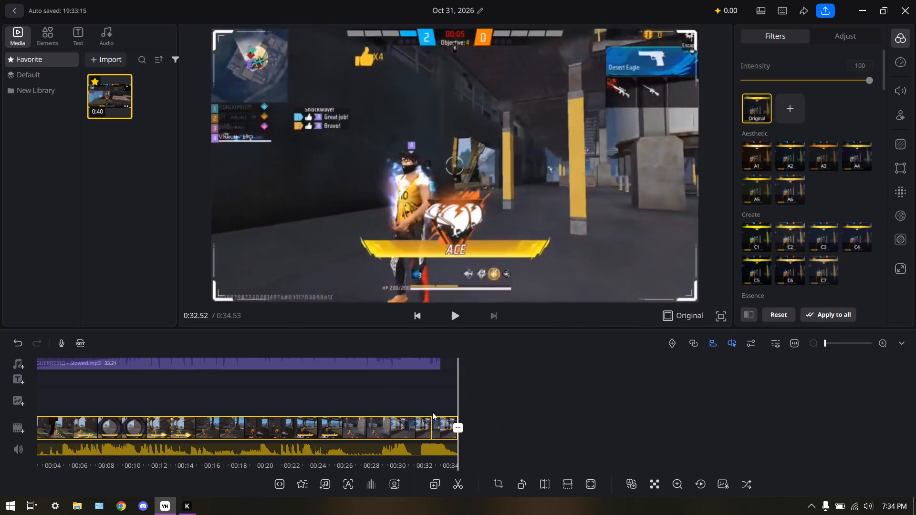
# Split the gameplay clip at 0:32.50, just after the ACE banner moment, and delete the leftover tail.
pyautogui.moveTo(432, 403); pyautogui.dragTo(492, 402)
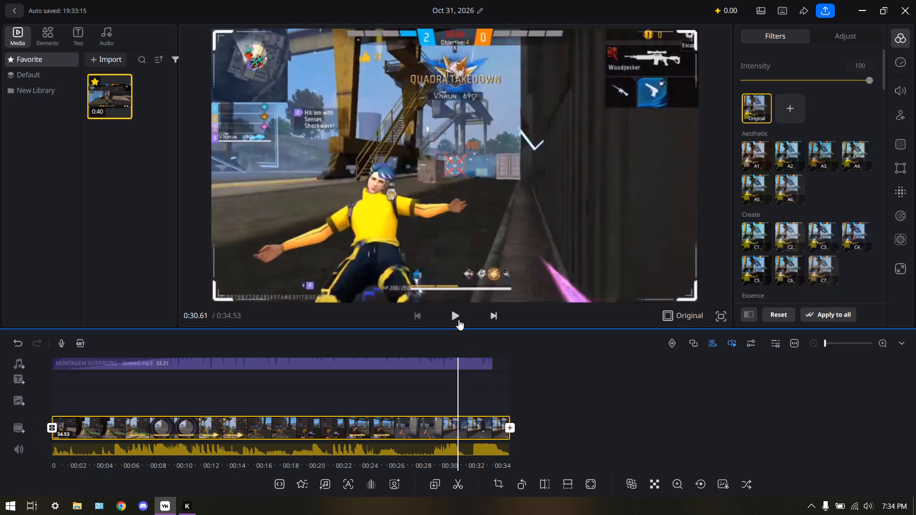
pyautogui.click(457, 315)
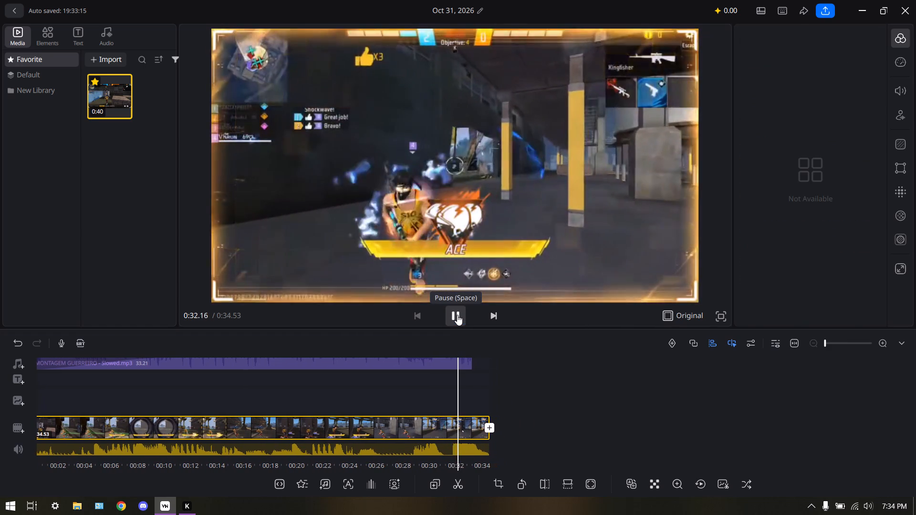
pyautogui.click(457, 315)
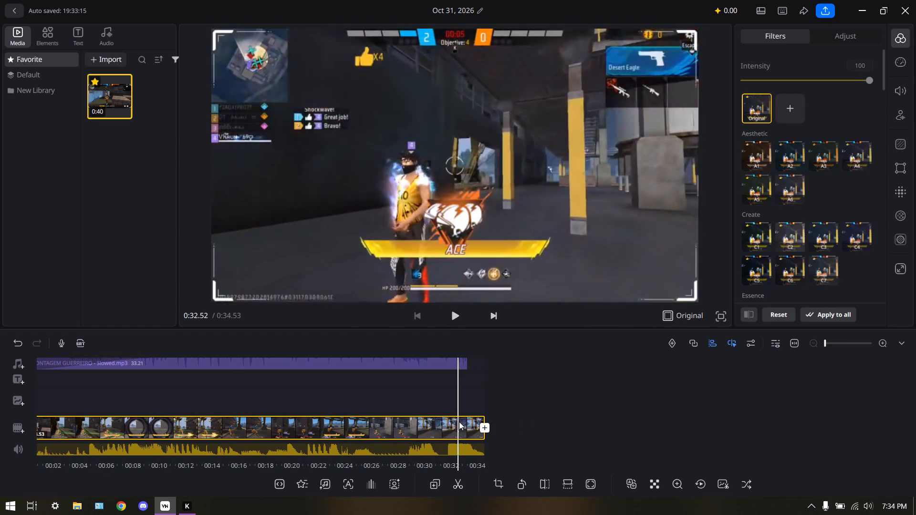
pyautogui.click(459, 425)
pyautogui.click(459, 479)
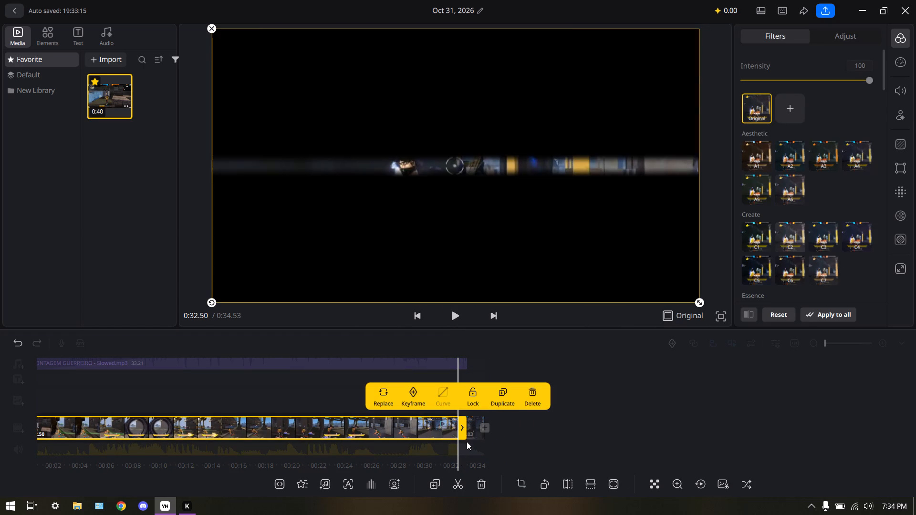
pyautogui.click(473, 438)
pyautogui.click(482, 482)
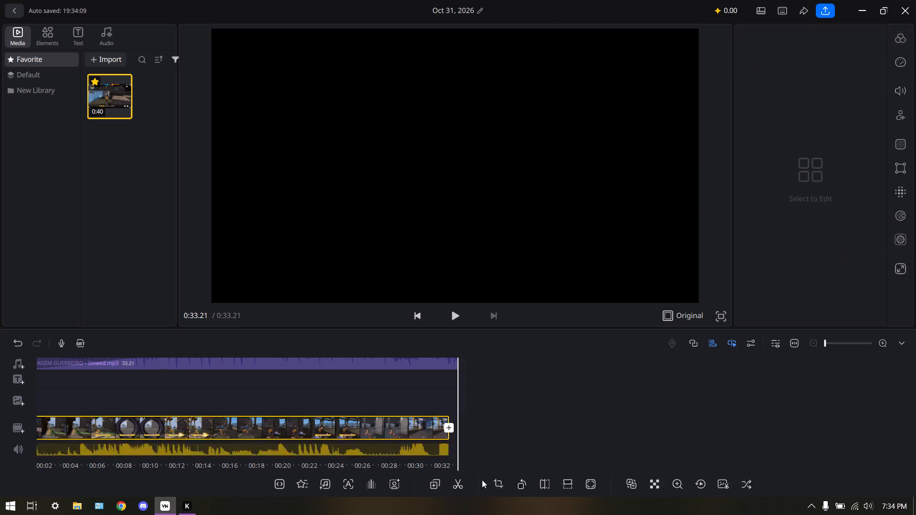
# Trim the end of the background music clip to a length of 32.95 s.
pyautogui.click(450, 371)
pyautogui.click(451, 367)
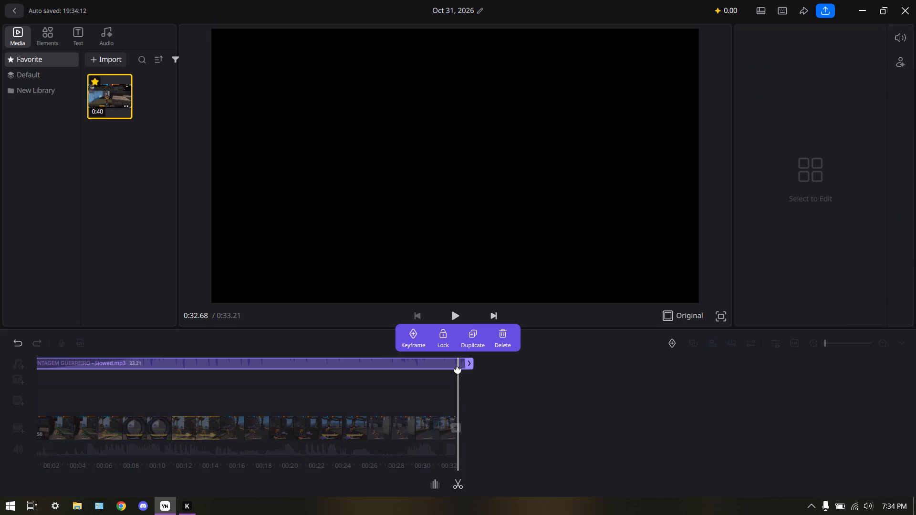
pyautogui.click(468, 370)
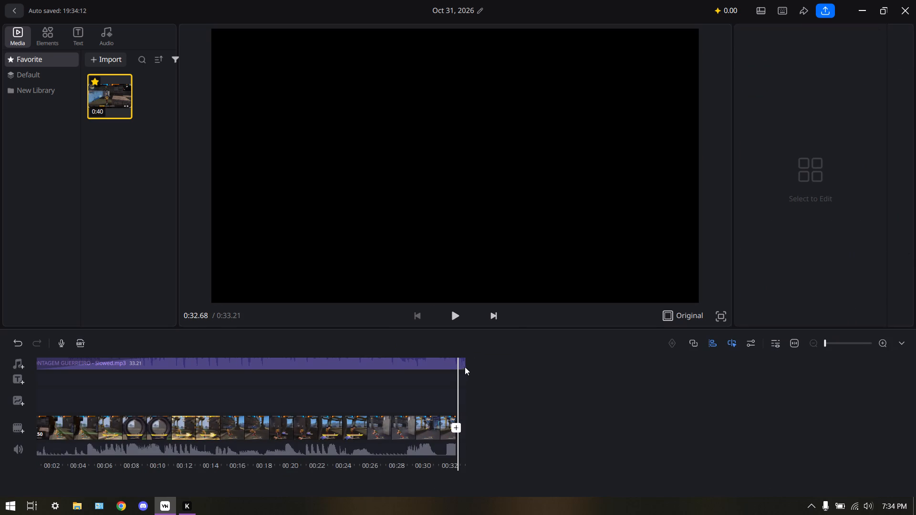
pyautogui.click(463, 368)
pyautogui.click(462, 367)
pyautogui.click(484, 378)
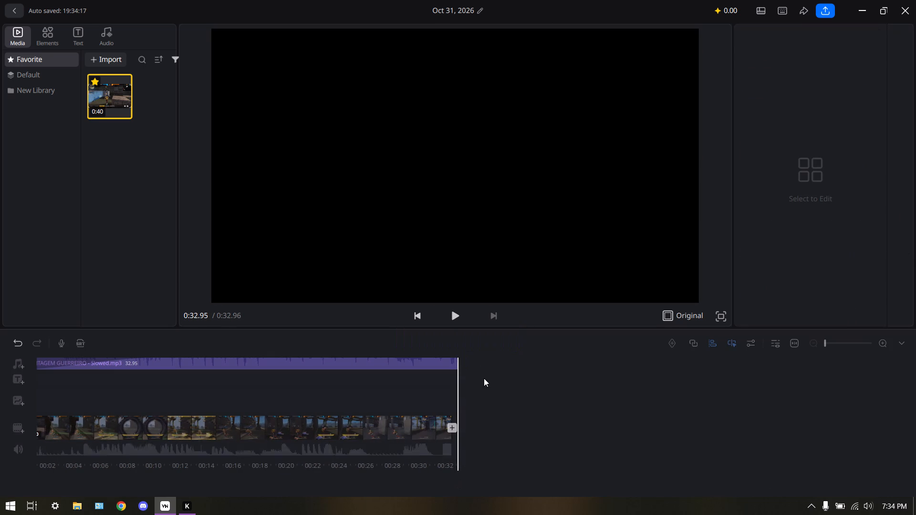
# Play the ending to check the overhang, and shorten the background music's end to 32.16 s, just inside the gameplay clip.
pyautogui.moveTo(485, 394); pyautogui.dragTo(543, 396)
pyautogui.click(455, 320)
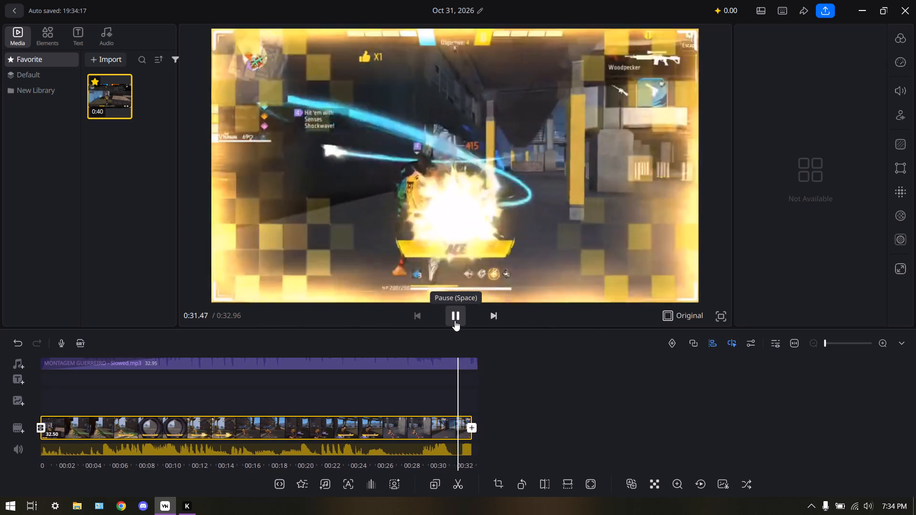
pyautogui.moveTo(479, 412); pyautogui.dragTo(492, 414)
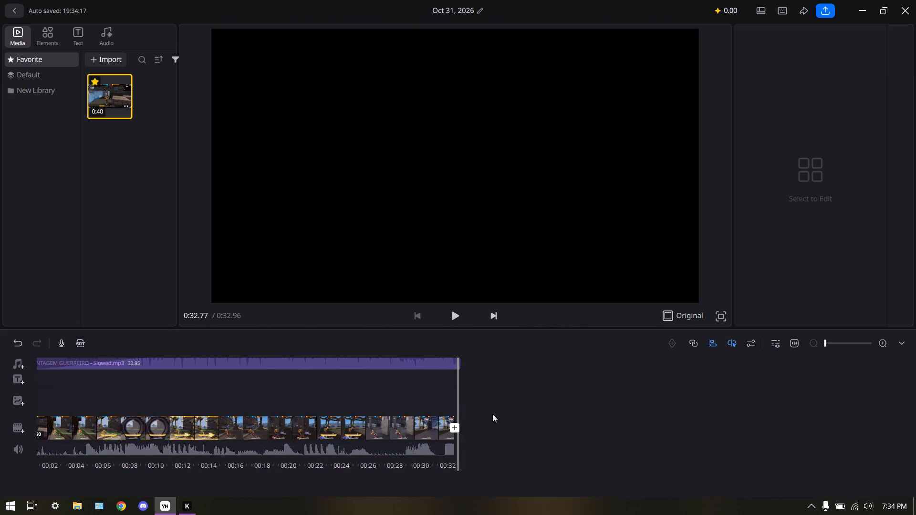
pyautogui.moveTo(492, 414); pyautogui.dragTo(507, 412)
pyautogui.click(470, 367)
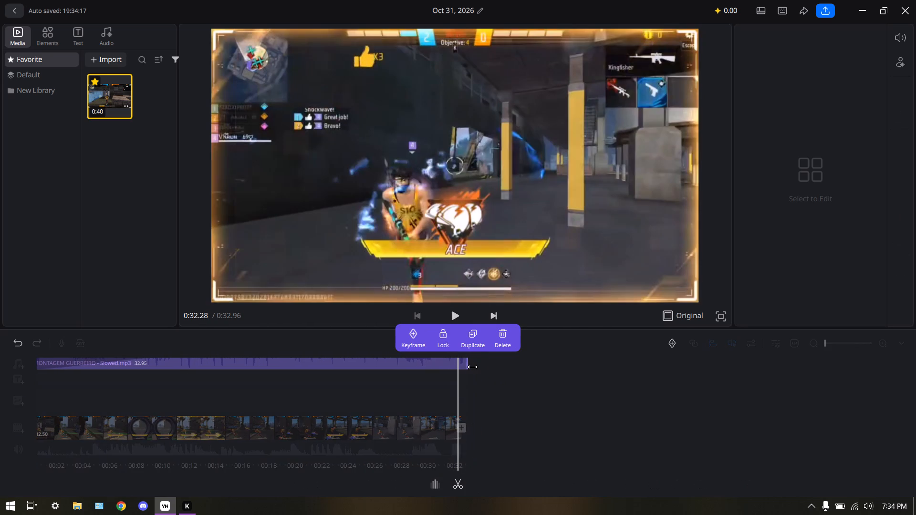
pyautogui.moveTo(469, 367); pyautogui.dragTo(464, 371)
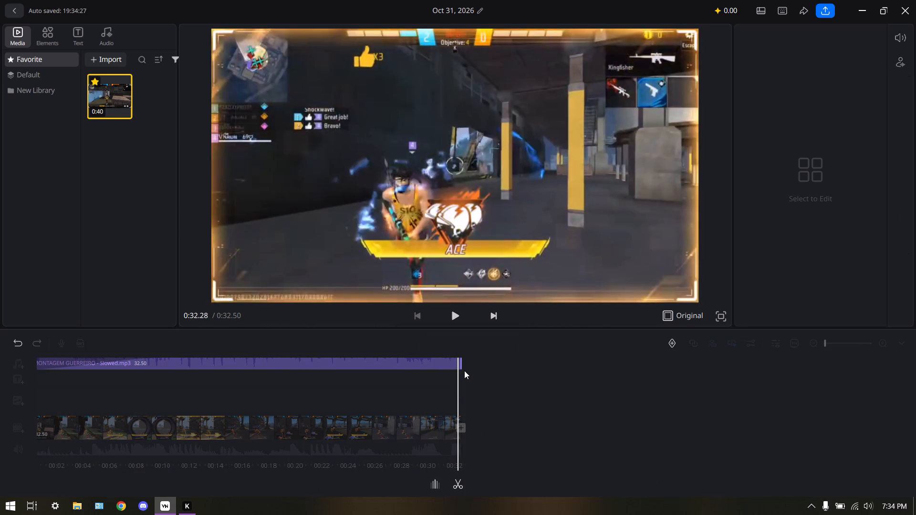
pyautogui.moveTo(464, 371); pyautogui.dragTo(461, 375)
pyautogui.moveTo(461, 375); pyautogui.dragTo(459, 376)
pyautogui.click(499, 372)
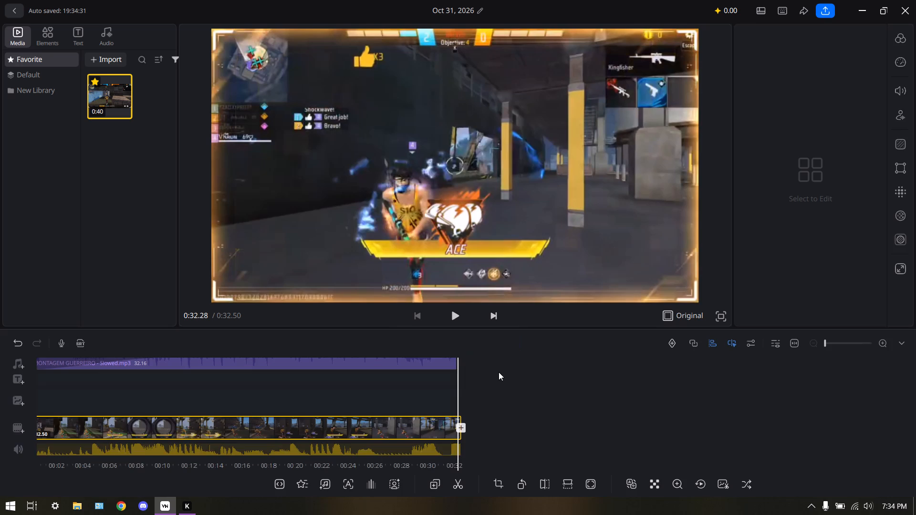
# Play the last second of the edit and its opening to check how the trimmed music fits.
pyautogui.moveTo(500, 373); pyautogui.dragTo(519, 378)
pyautogui.click(454, 327)
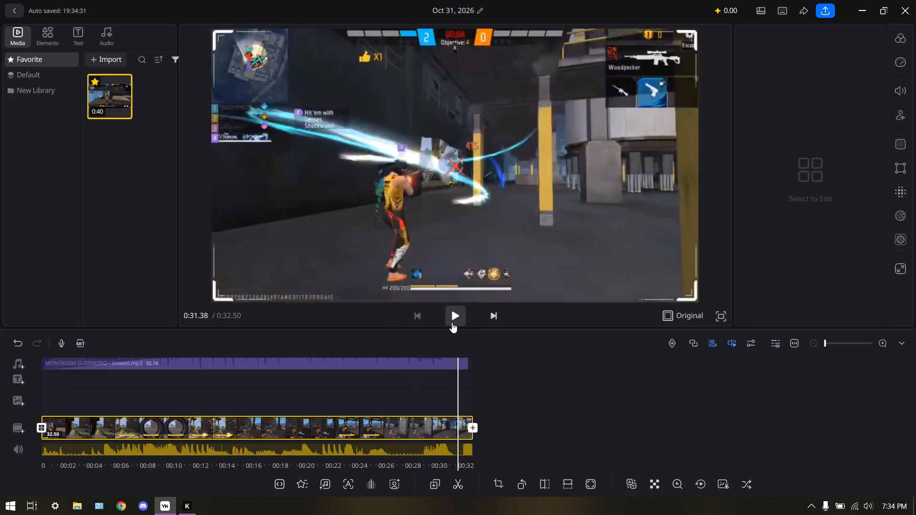
pyautogui.click(452, 322)
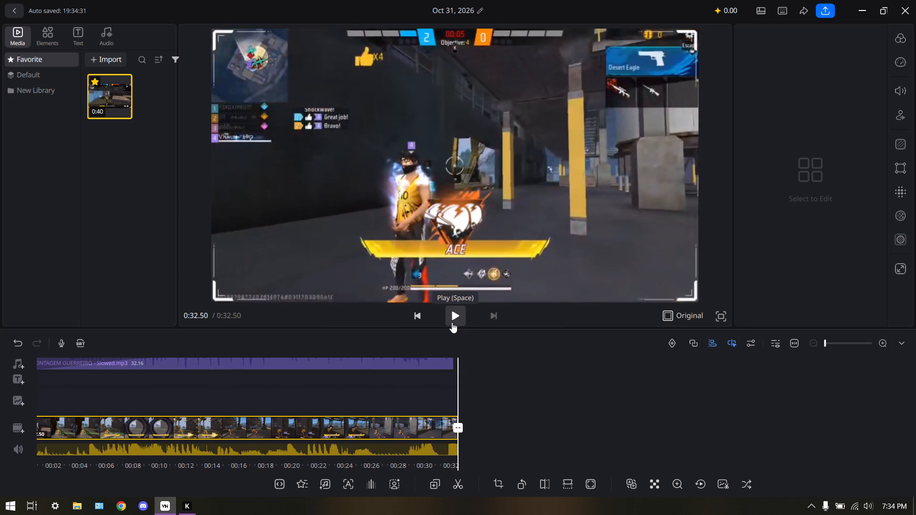
pyautogui.click(452, 322)
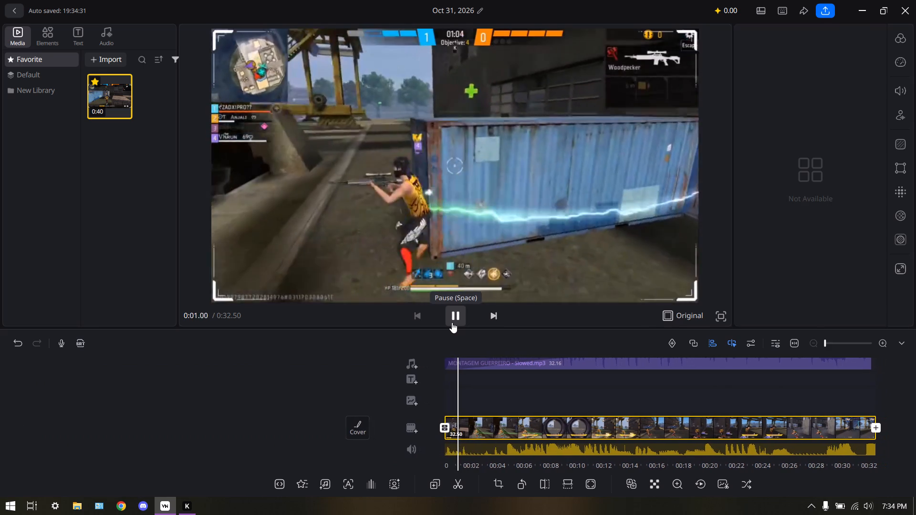
pyautogui.click(452, 322)
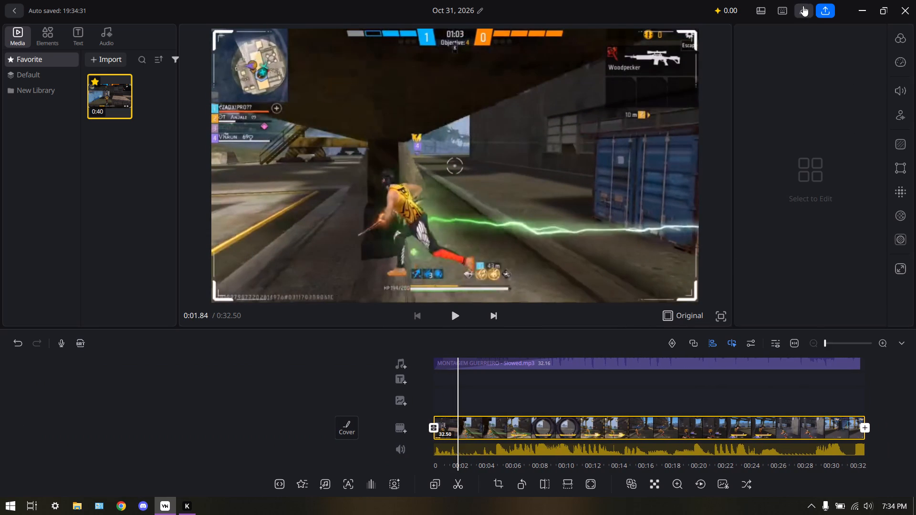
# In the gameplay clip's colour adjustments, set saturation to +74 and vibrance to +7, using an early gameplay frame as preview.
pyautogui.click(904, 44)
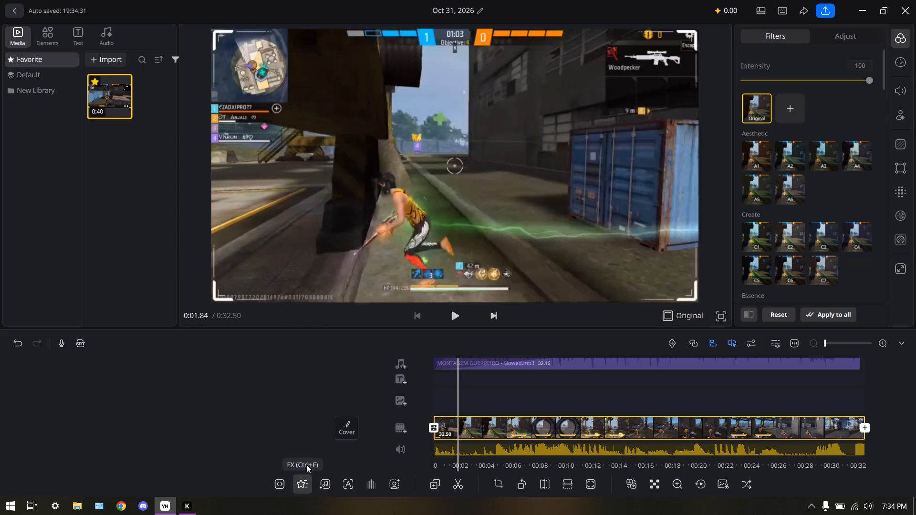
pyautogui.moveTo(348, 387); pyautogui.dragTo(359, 385)
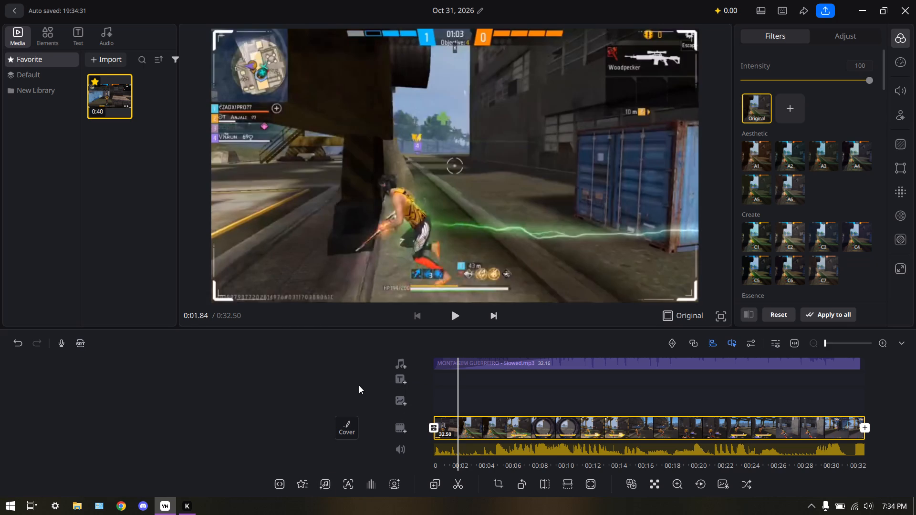
pyautogui.moveTo(359, 385); pyautogui.dragTo(416, 382)
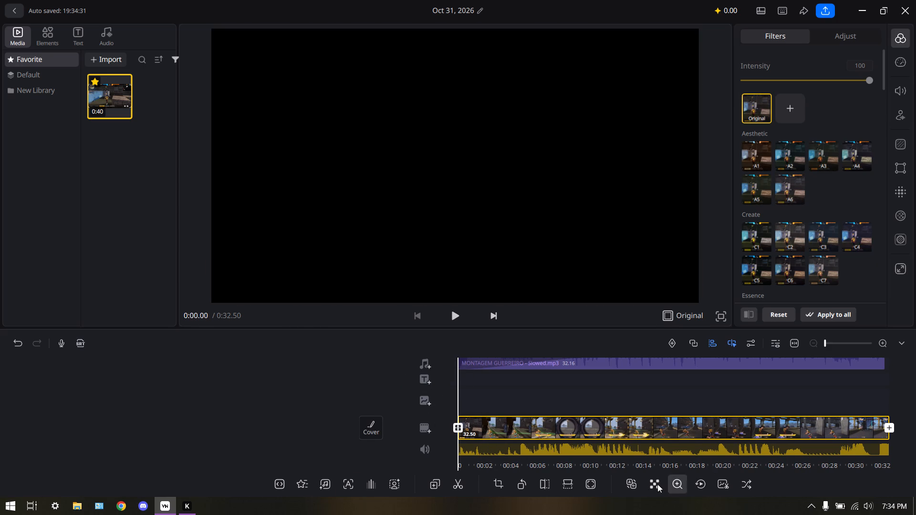
pyautogui.scroll(-1, 602, 473)
pyautogui.click(451, 323)
pyautogui.click(450, 317)
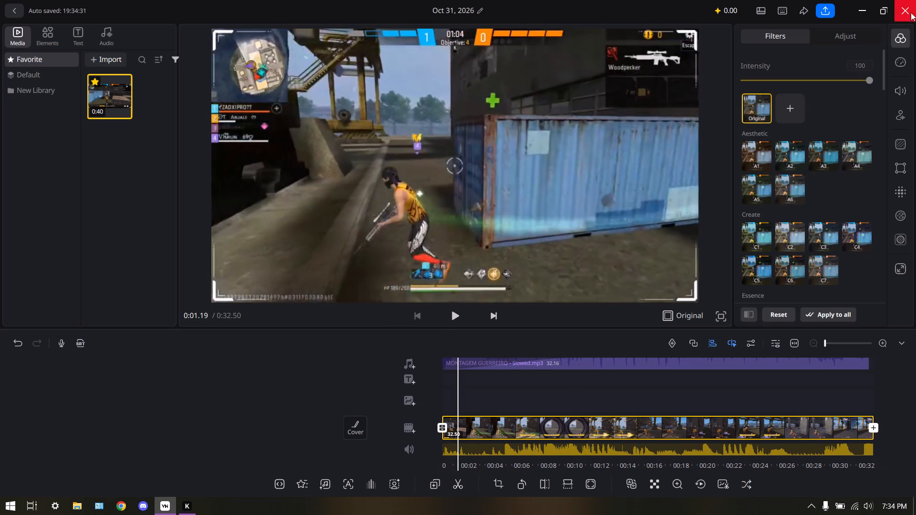
pyautogui.click(871, 31)
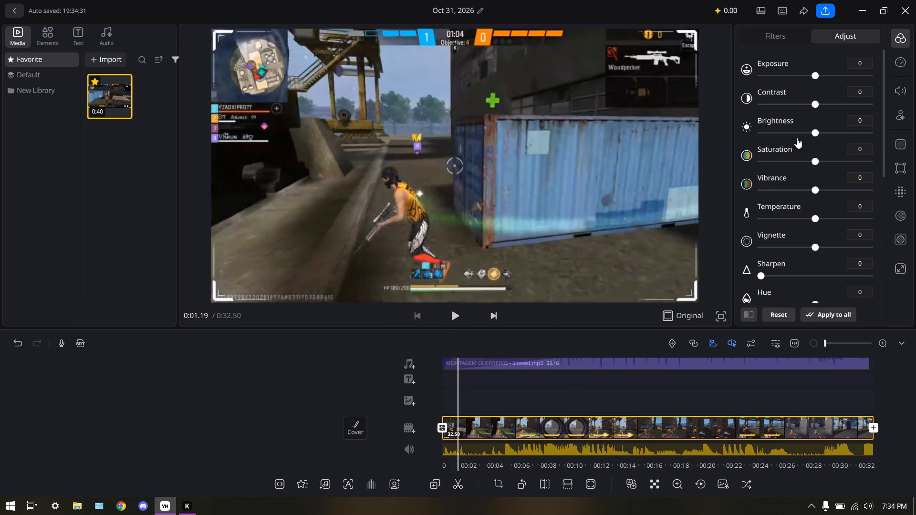
pyautogui.moveTo(817, 163); pyautogui.dragTo(854, 163)
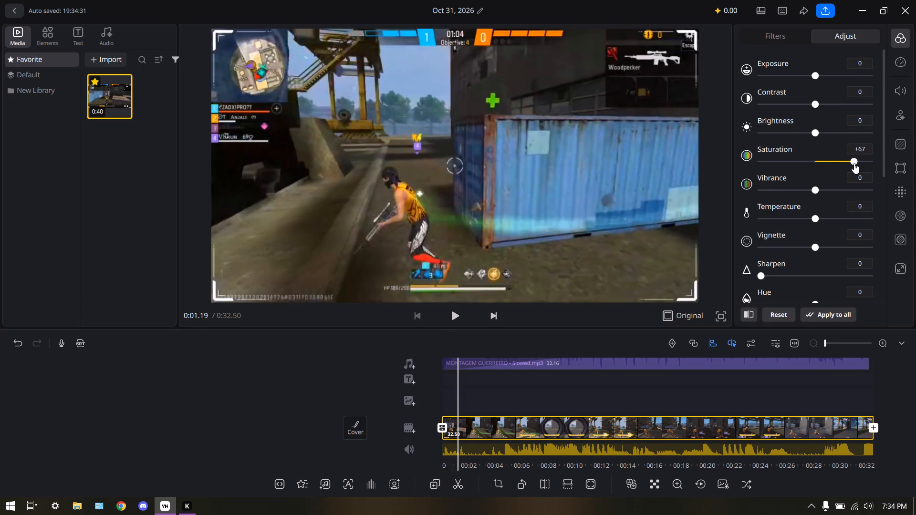
pyautogui.moveTo(854, 163); pyautogui.dragTo(855, 172)
pyautogui.moveTo(855, 172); pyautogui.dragTo(859, 172)
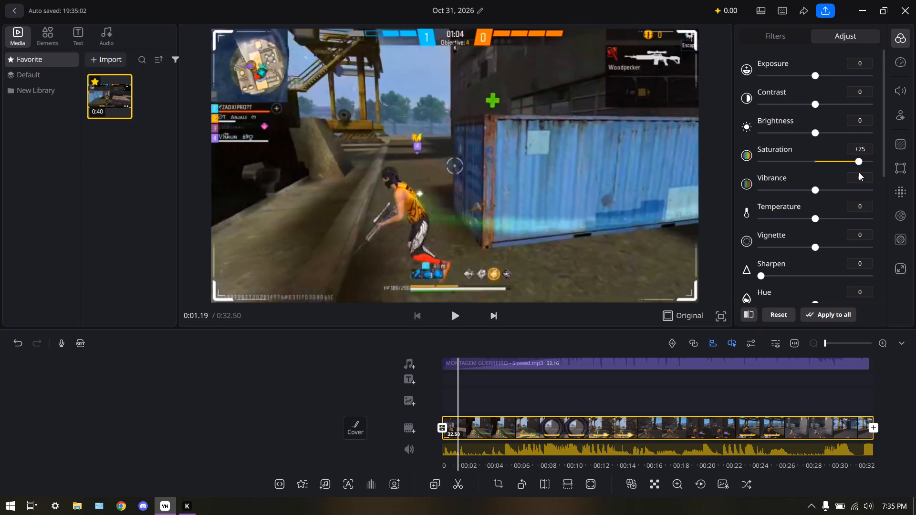
pyautogui.moveTo(859, 172); pyautogui.dragTo(858, 172)
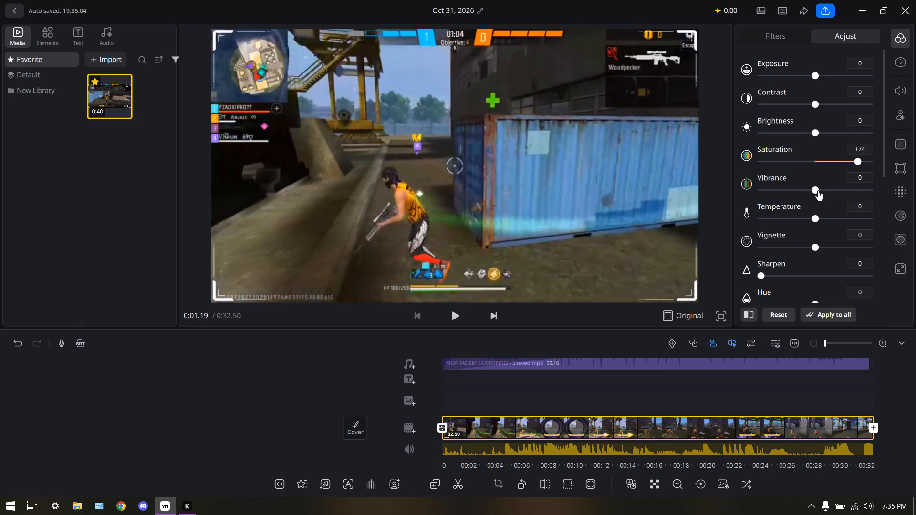
pyautogui.click(818, 190)
# Set the gameplay clip's sharpening to 37.
pyautogui.scroll(-1, 778, 206)
pyautogui.moveTo(778, 228); pyautogui.dragTo(791, 229)
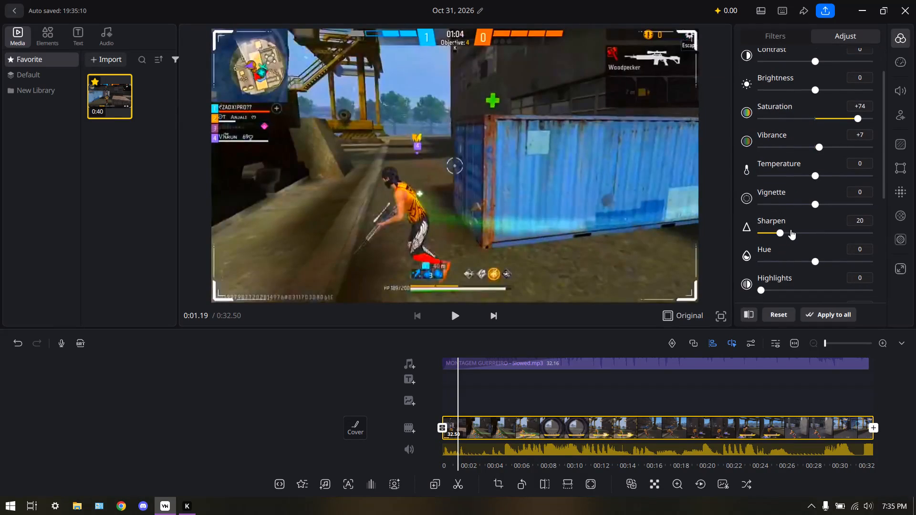
pyautogui.moveTo(791, 229); pyautogui.dragTo(798, 234)
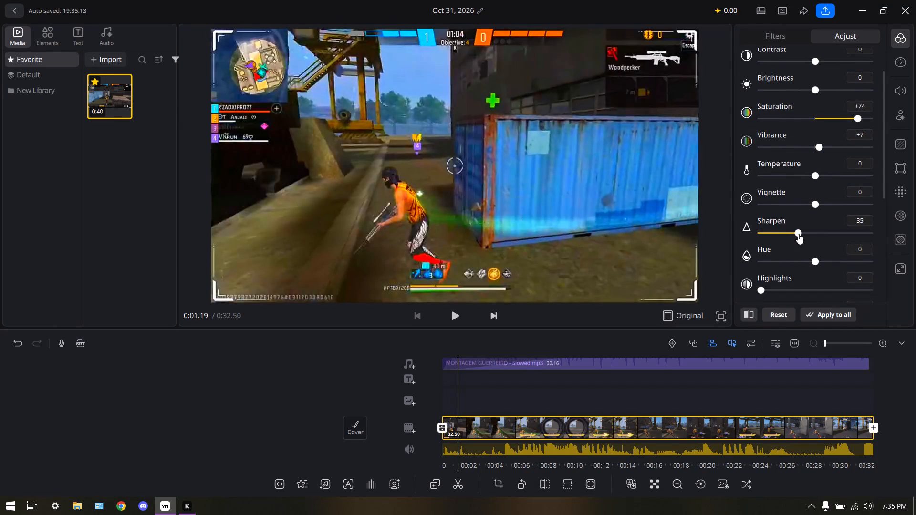
pyautogui.moveTo(798, 234); pyautogui.dragTo(800, 232)
# Reduce the gameplay clip's saturation to +29.
pyautogui.moveTo(844, 122); pyautogui.dragTo(834, 131)
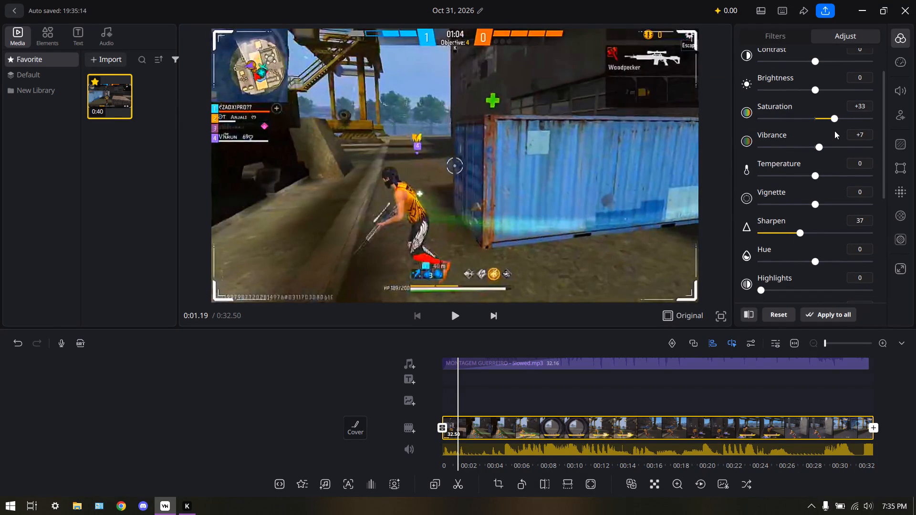
pyautogui.moveTo(834, 131); pyautogui.dragTo(833, 134)
pyautogui.moveTo(833, 134); pyautogui.dragTo(832, 135)
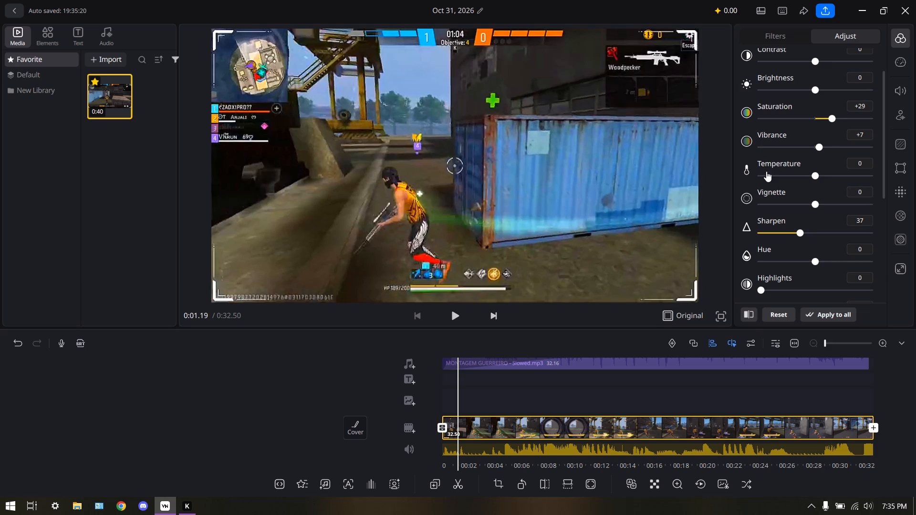
pyautogui.scroll(-1, 767, 169)
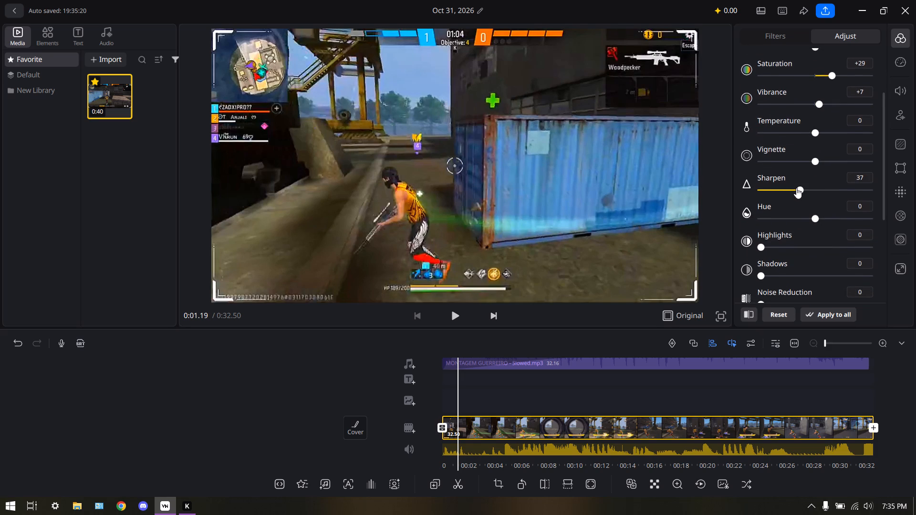
# Refine the gameplay clip's adjustments to sharpen 50, vibrance +18, saturation +21 and brightness +8.
pyautogui.scroll(-1, 799, 197)
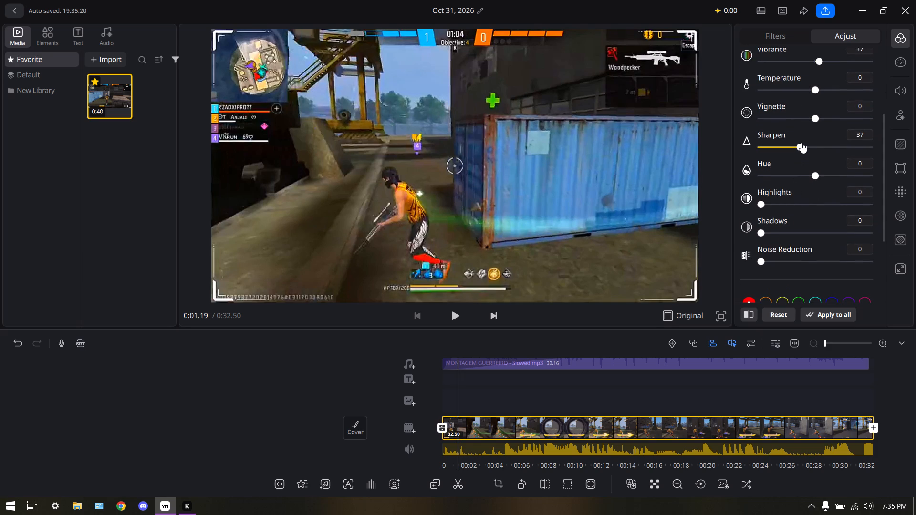
pyautogui.moveTo(801, 142); pyautogui.dragTo(815, 148)
pyautogui.scroll(2, 784, 129)
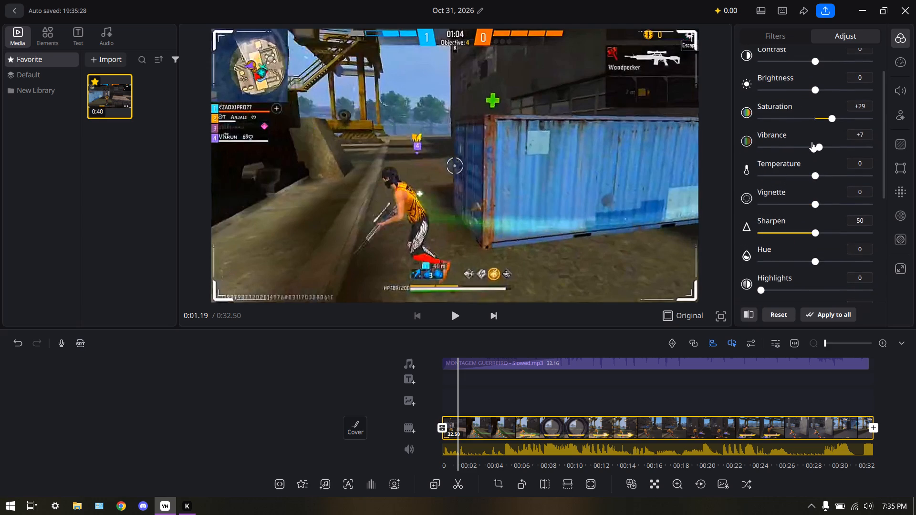
pyautogui.moveTo(818, 148); pyautogui.dragTo(827, 153)
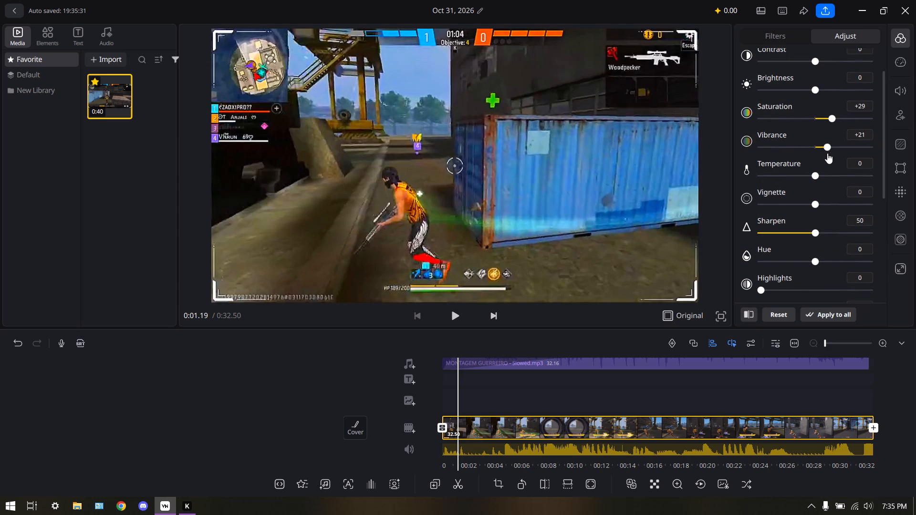
pyautogui.moveTo(827, 153); pyautogui.dragTo(826, 153)
pyautogui.moveTo(830, 116); pyautogui.dragTo(828, 120)
pyautogui.moveTo(828, 120); pyautogui.dragTo(827, 120)
pyautogui.click(819, 90)
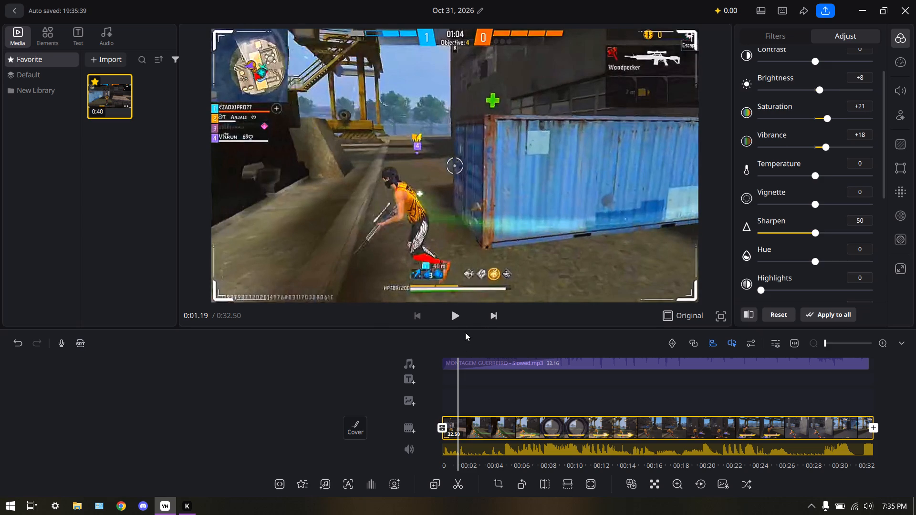
# Play the adjusted edit through to its closing second to check the picture.
pyautogui.click(459, 315)
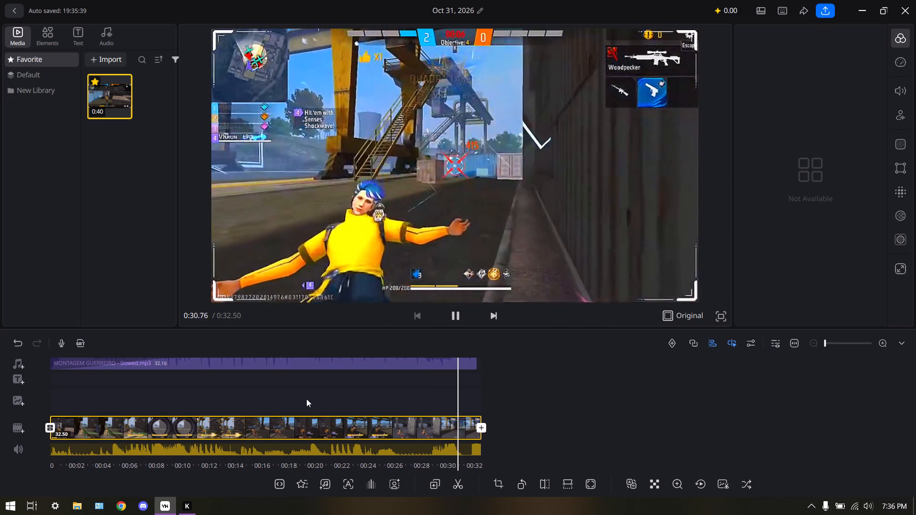
pyautogui.click(450, 311)
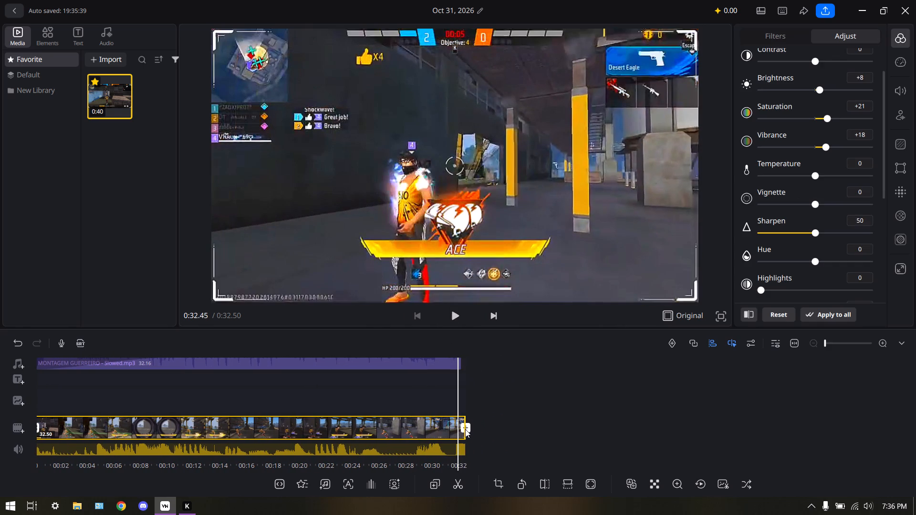
# Add a Black transition with a duration of 0.8 at the end of the gameplay clip.
pyautogui.click(465, 429)
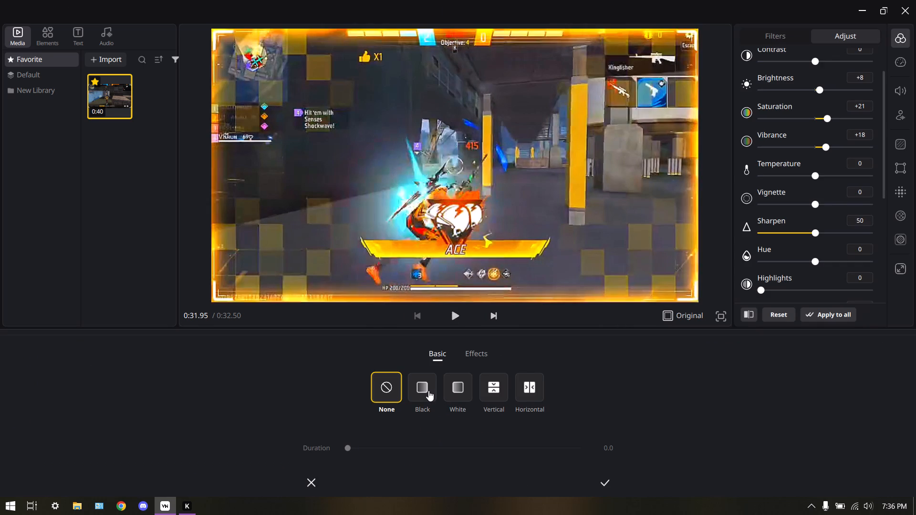
pyautogui.click(428, 391)
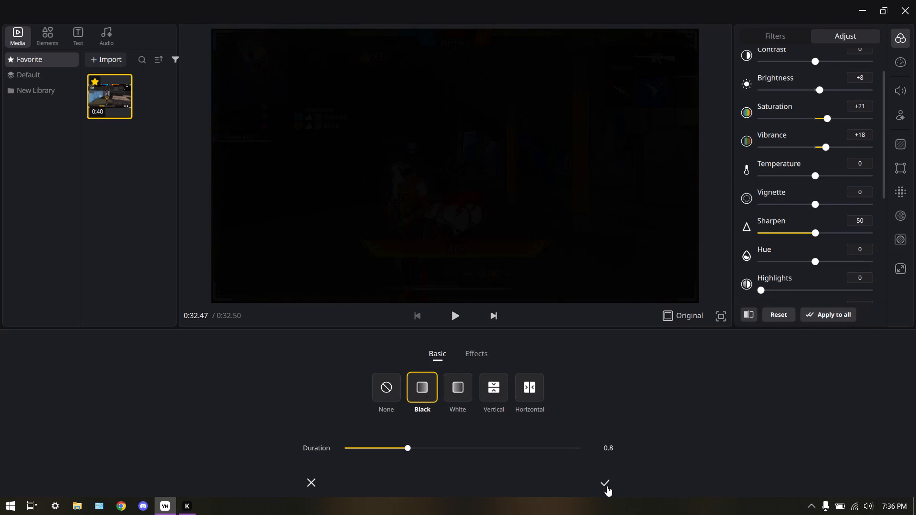
pyautogui.click(610, 486)
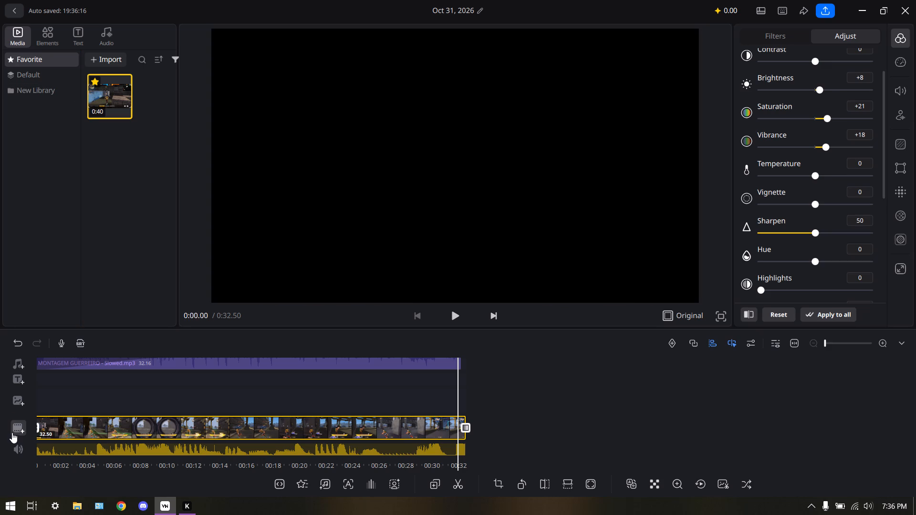
# Open the Social Media Logo category of the graphics elements.
pyautogui.click(13, 432)
pyautogui.click(447, 7)
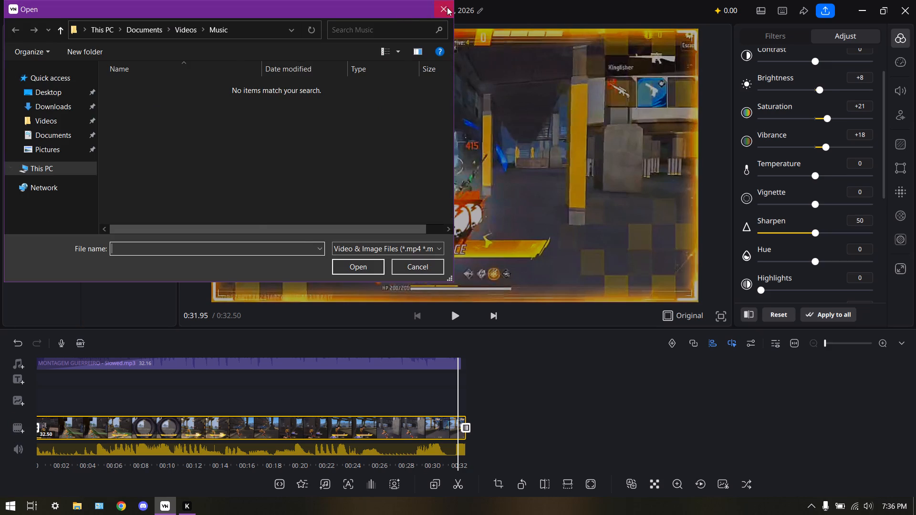
pyautogui.click(52, 47)
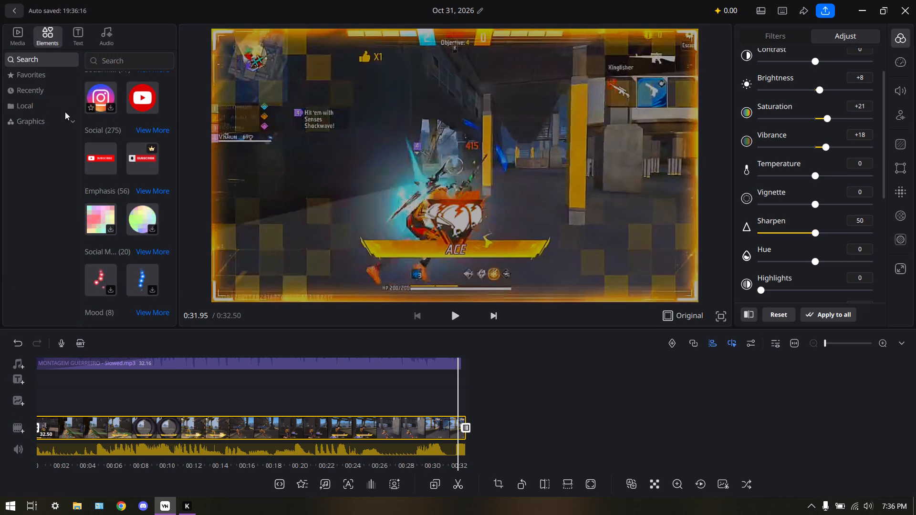
pyautogui.click(44, 122)
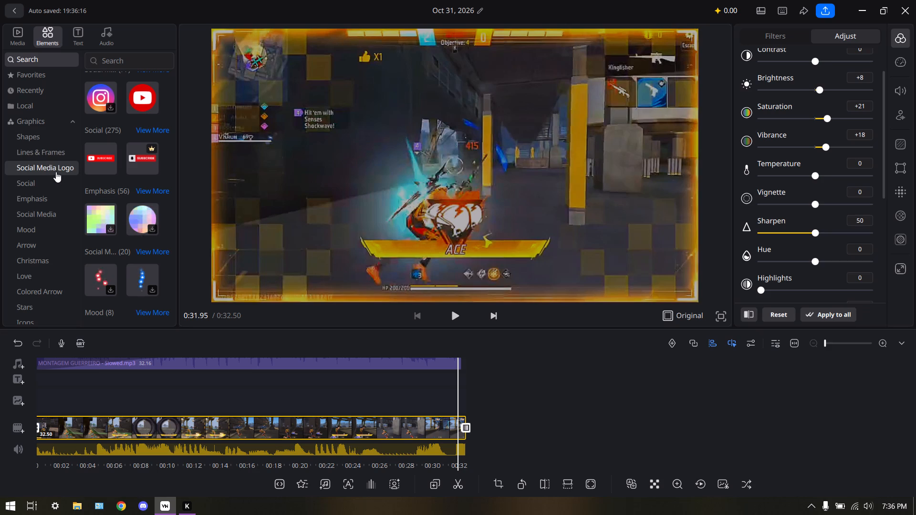
pyautogui.click(56, 165)
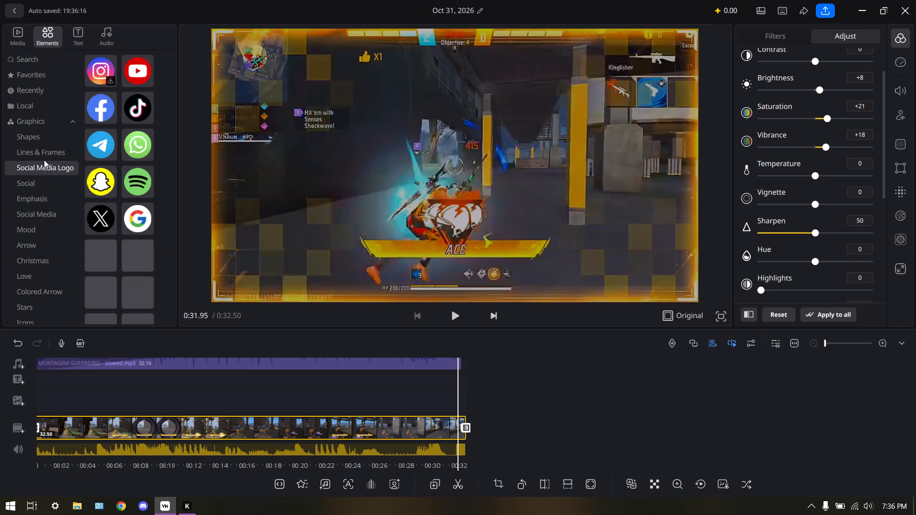
# Add the YouTube logo at the playhead, shrink it to a small icon and place it in the video frame's bottom-right corner.
pyautogui.click(127, 71)
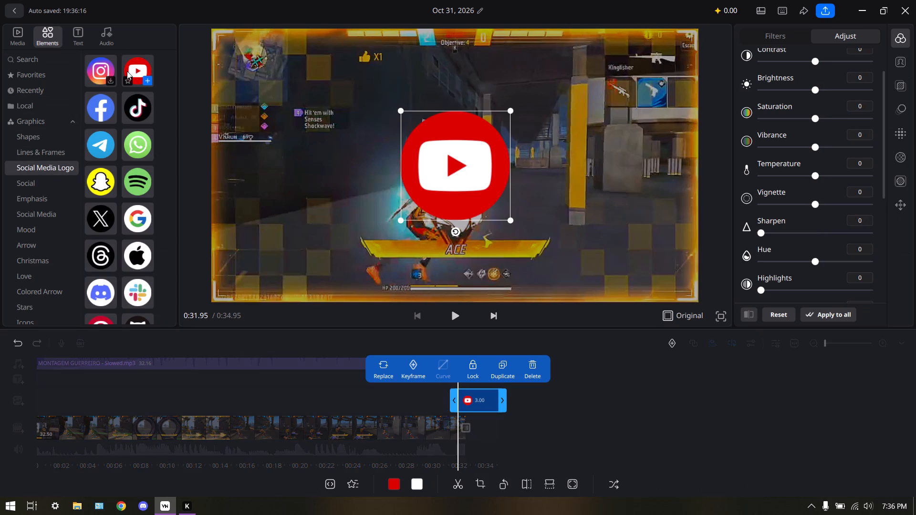
pyautogui.moveTo(511, 222); pyautogui.dragTo(442, 183)
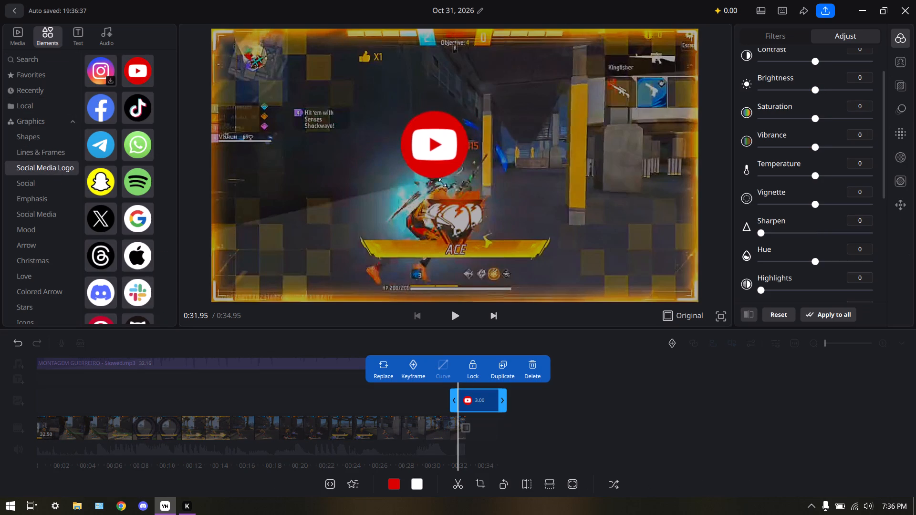
pyautogui.moveTo(442, 183); pyautogui.dragTo(391, 125)
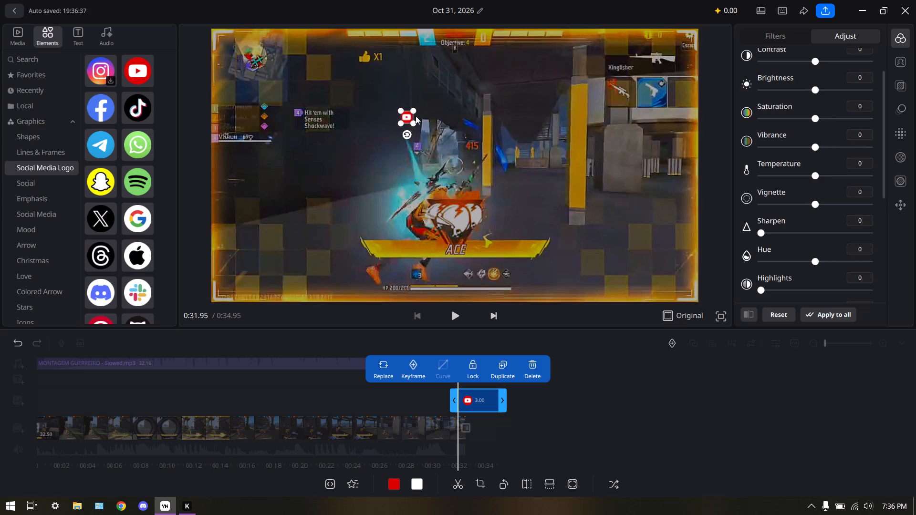
pyautogui.moveTo(407, 119); pyautogui.dragTo(682, 272)
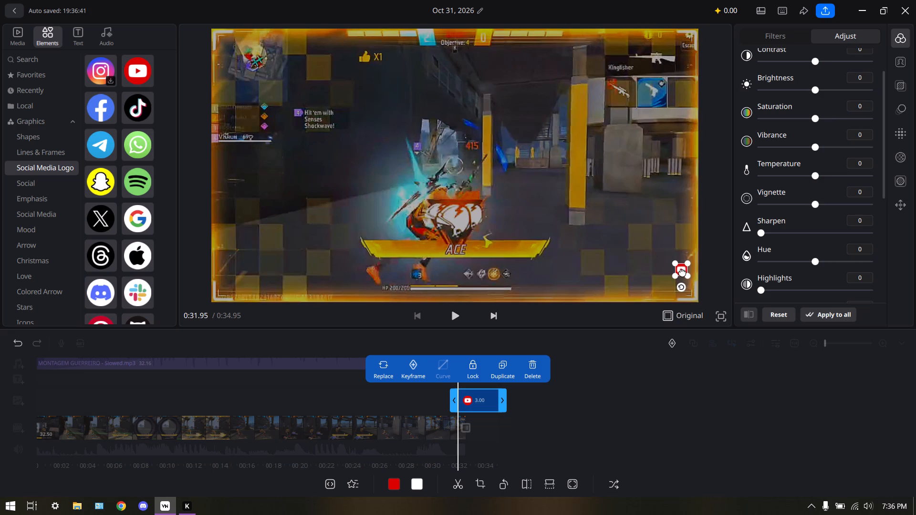
pyautogui.moveTo(682, 272); pyautogui.dragTo(685, 290)
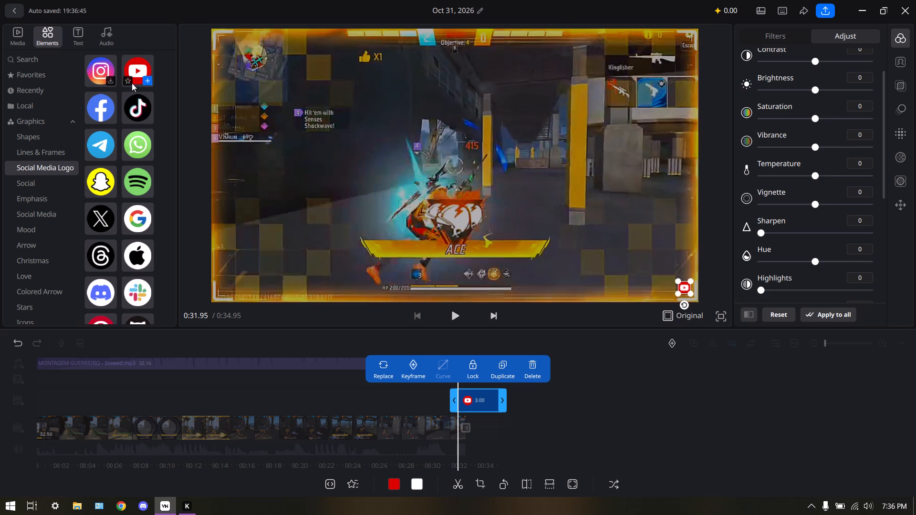
# Add the Instagram logo at the playhead, shrink it to a small icon and place it just left of the YouTube logo.
pyautogui.click(99, 77)
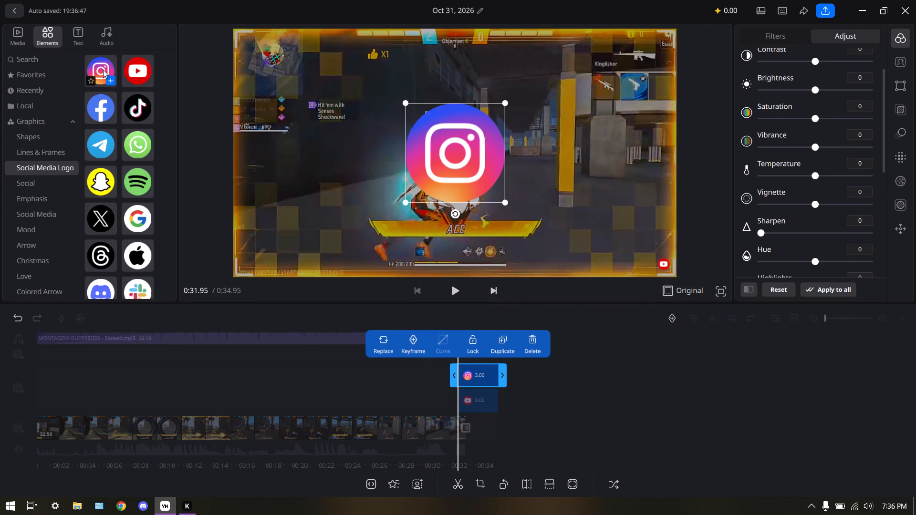
pyautogui.moveTo(508, 205); pyautogui.dragTo(458, 160)
pyautogui.moveTo(458, 160); pyautogui.dragTo(466, 165)
pyautogui.moveTo(507, 205); pyautogui.dragTo(421, 126)
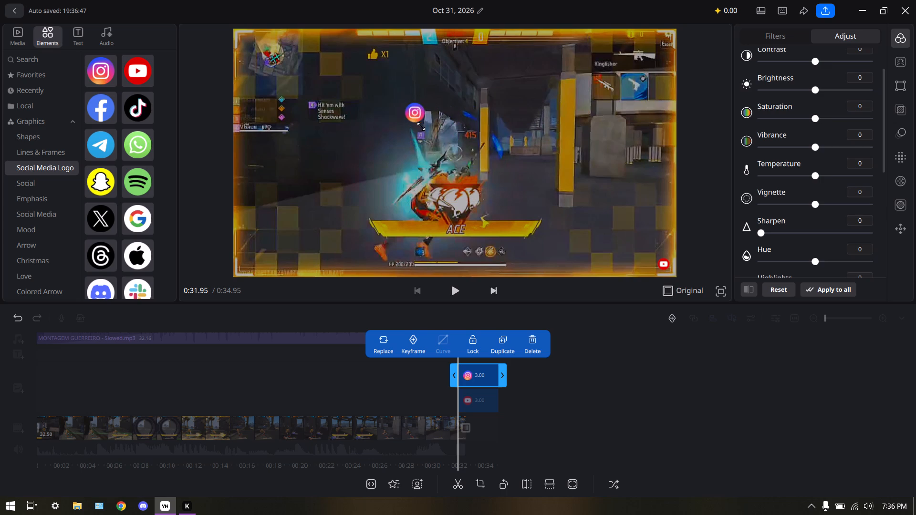
pyautogui.moveTo(421, 126); pyautogui.dragTo(411, 112)
pyautogui.moveTo(409, 107); pyautogui.dragTo(599, 232)
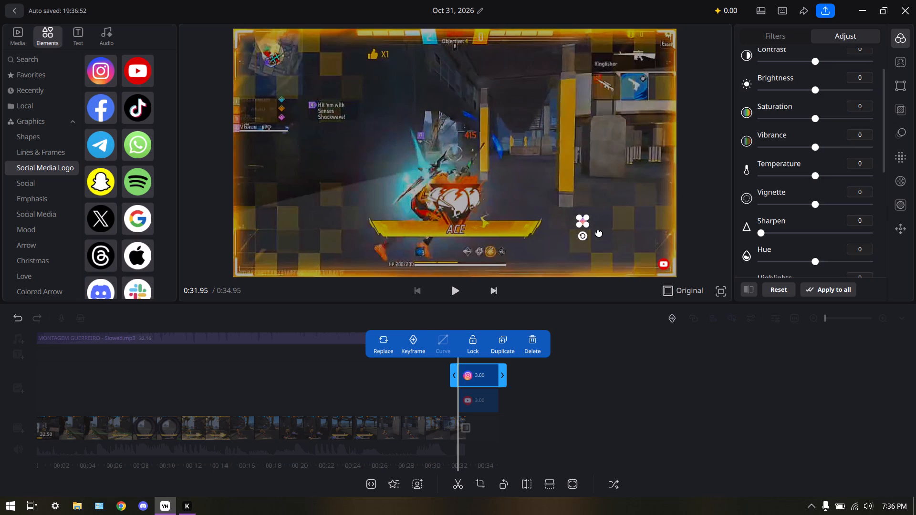
pyautogui.moveTo(599, 232); pyautogui.dragTo(649, 266)
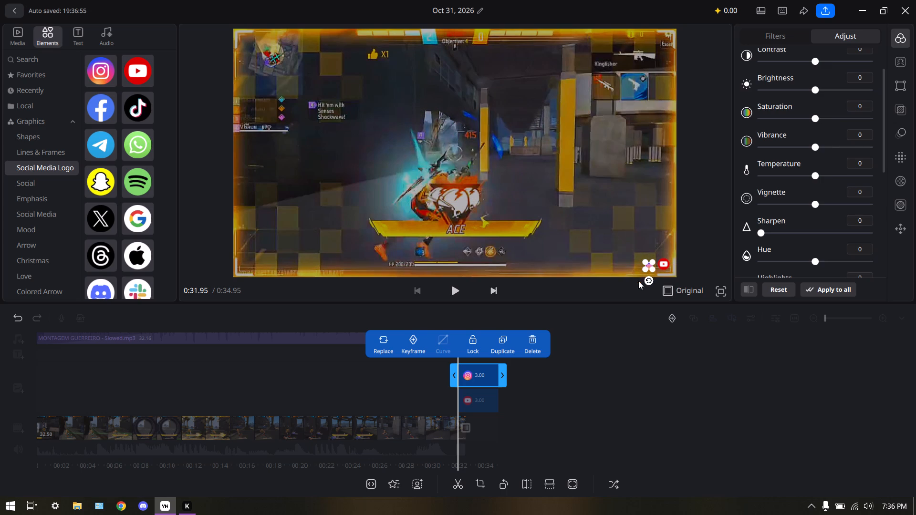
pyautogui.click(631, 295)
pyautogui.click(650, 268)
pyautogui.moveTo(645, 261); pyautogui.dragTo(639, 257)
pyautogui.click(602, 241)
# Look through the remaining social media logos and the Social category of the graphics elements.
pyautogui.scroll(-2, 143, 189)
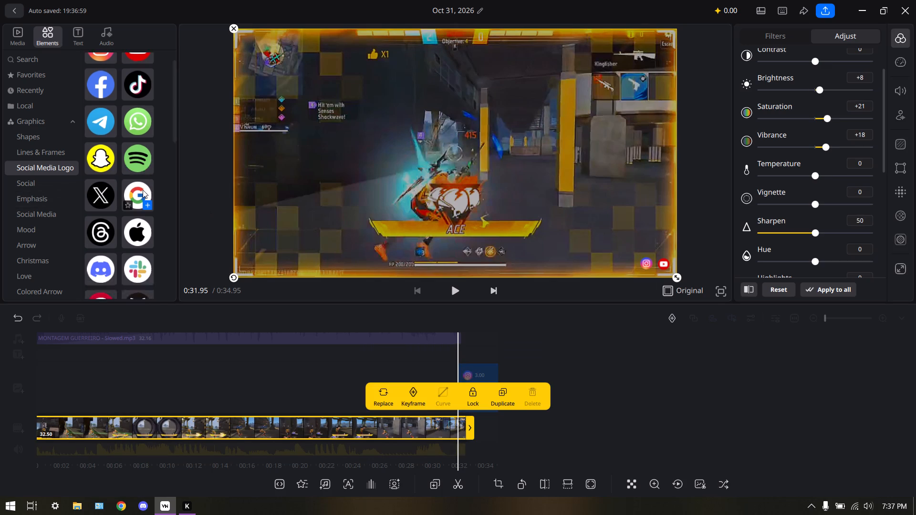
pyautogui.scroll(-3, 135, 192)
pyautogui.click(48, 185)
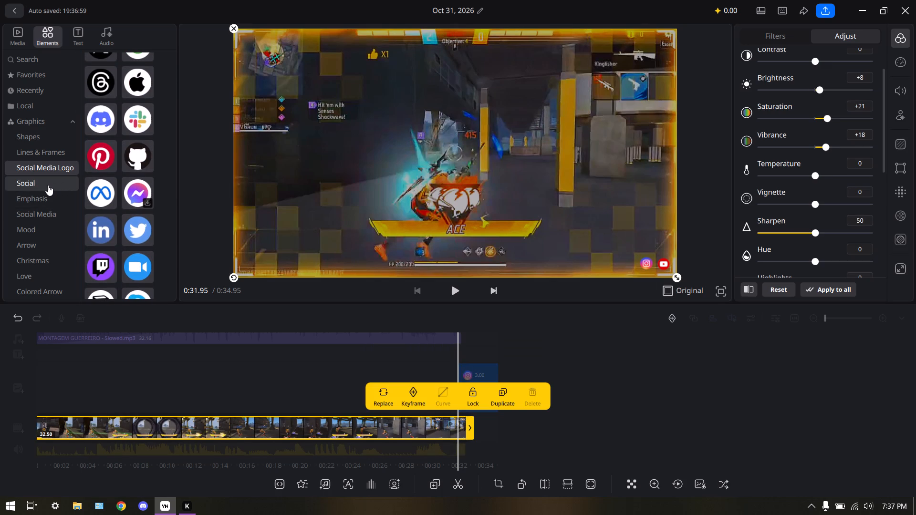
pyautogui.scroll(-1, 48, 179)
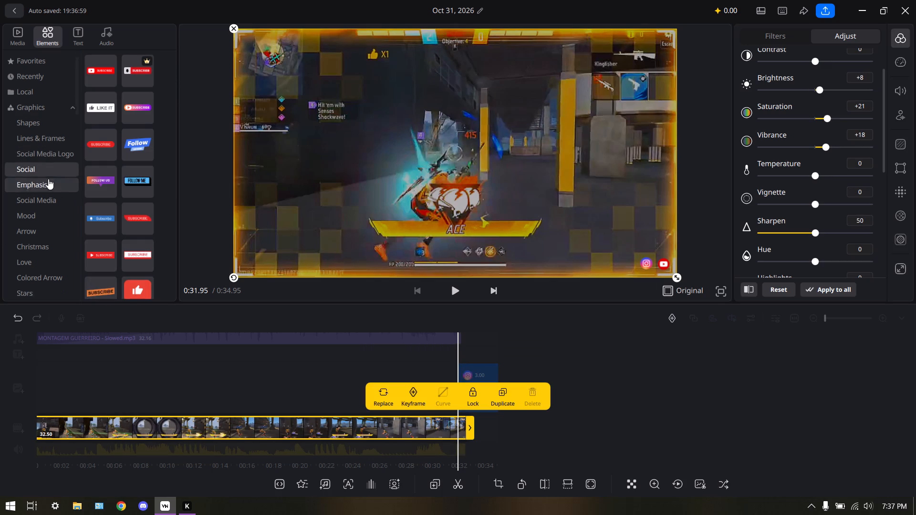
# Browse the remaining graphics categories, including the Space elements, and open the text library.
pyautogui.scroll(-3, 48, 178)
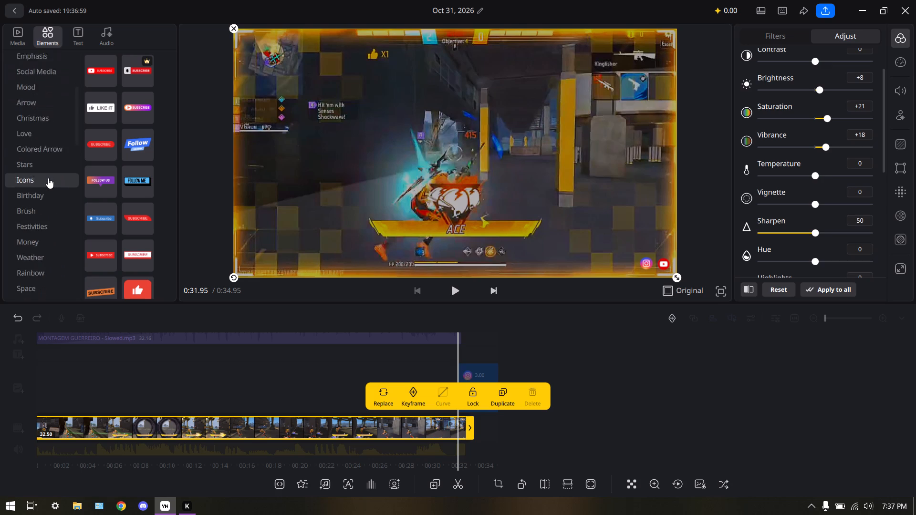
pyautogui.scroll(-2, 48, 178)
pyautogui.click(48, 180)
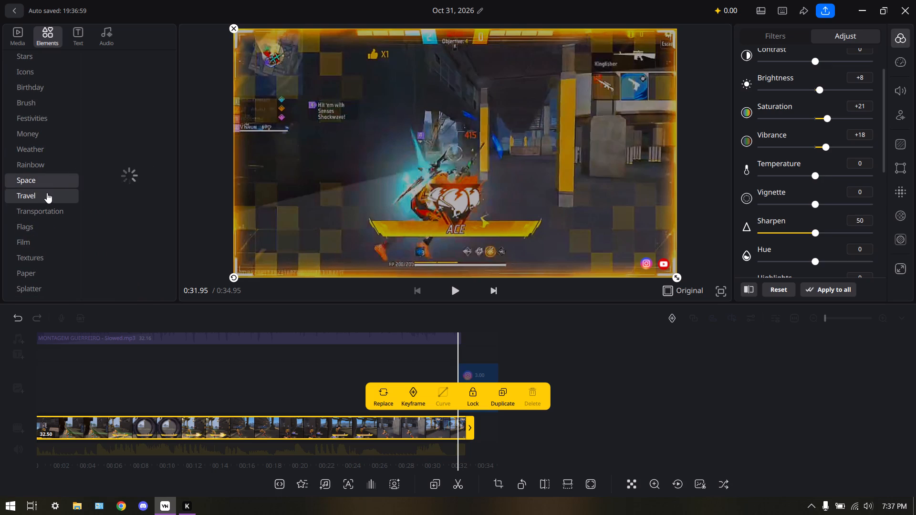
pyautogui.scroll(9, 47, 187)
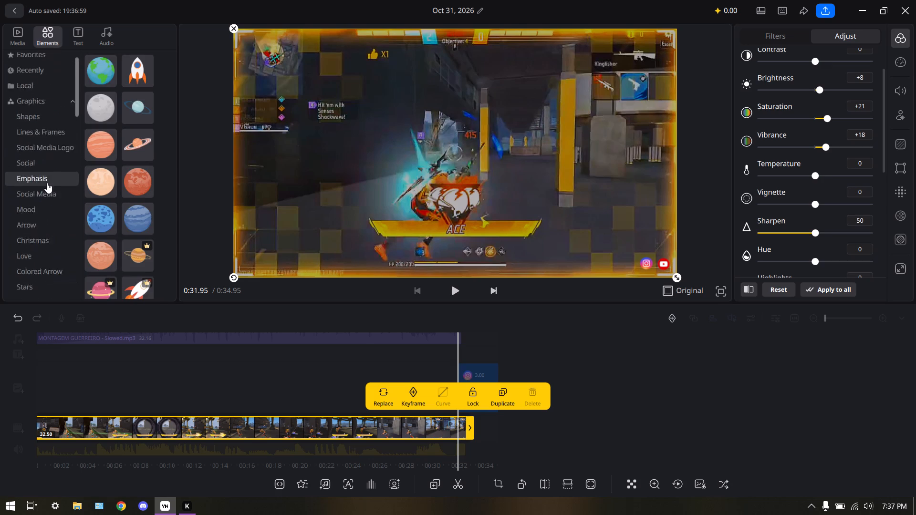
pyautogui.scroll(2, 47, 183)
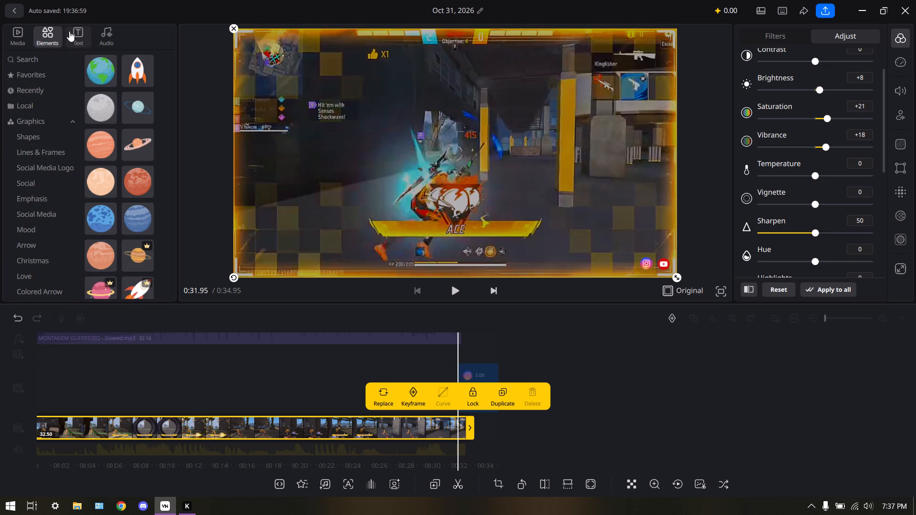
pyautogui.click(70, 31)
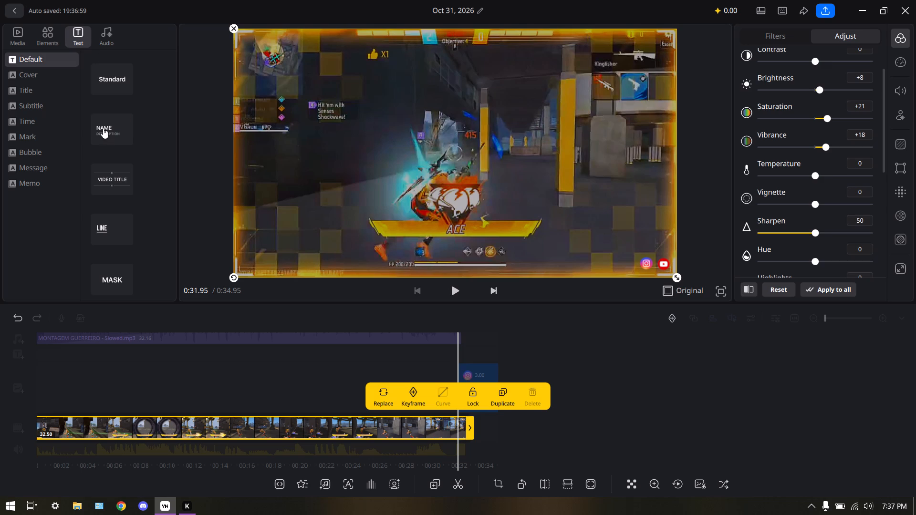
# Move the Instagram and YouTube logo clips from the end of the timeline to its very start.
pyautogui.click(567, 369)
pyautogui.moveTo(479, 377); pyautogui.dragTo(472, 379)
pyautogui.click(471, 378)
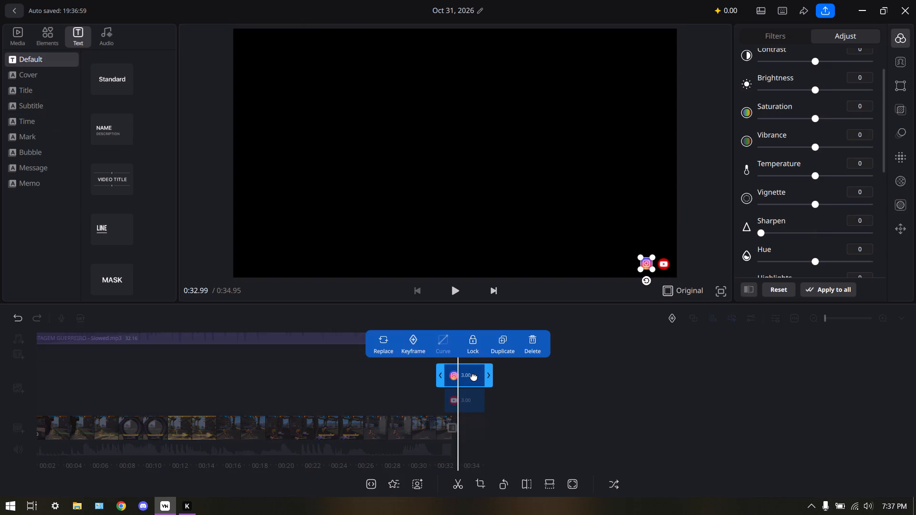
pyautogui.moveTo(474, 376); pyautogui.dragTo(48, 379)
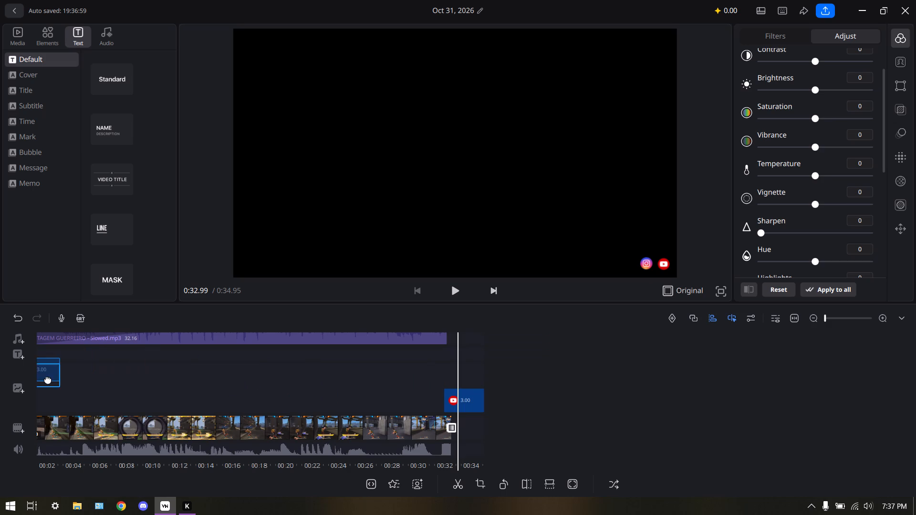
pyautogui.moveTo(48, 379); pyautogui.dragTo(26, 376)
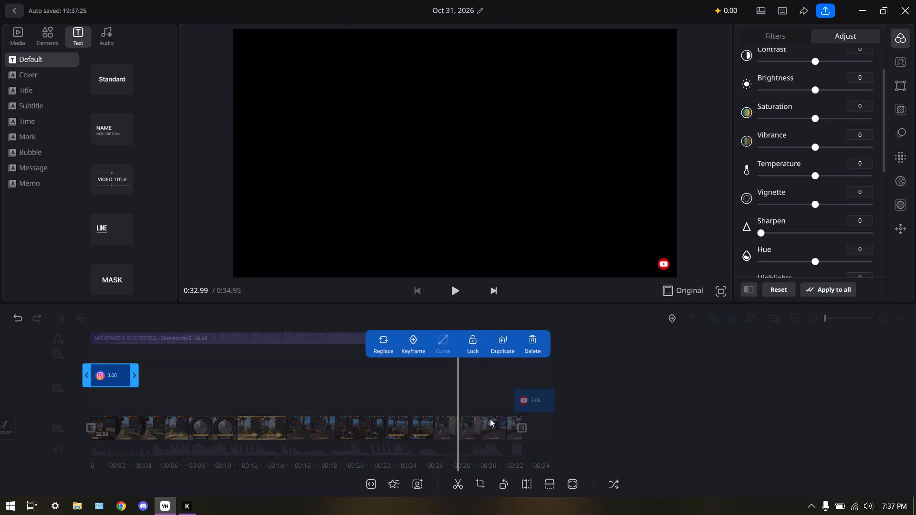
pyautogui.click(535, 401)
pyautogui.moveTo(533, 402); pyautogui.dragTo(0, 420)
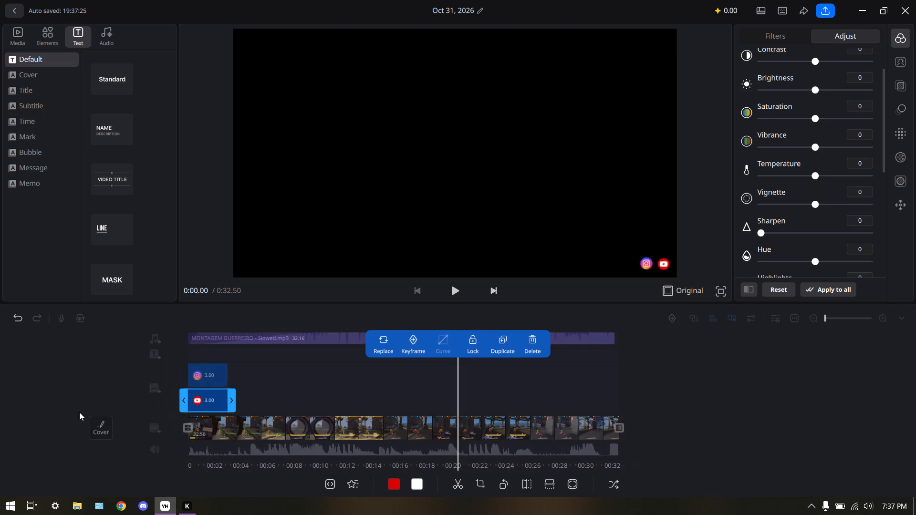
# Extend the YouTube logo clip to 32.50 seconds so it spans the whole gameplay clip.
pyautogui.moveTo(232, 397); pyautogui.dragTo(862, 410)
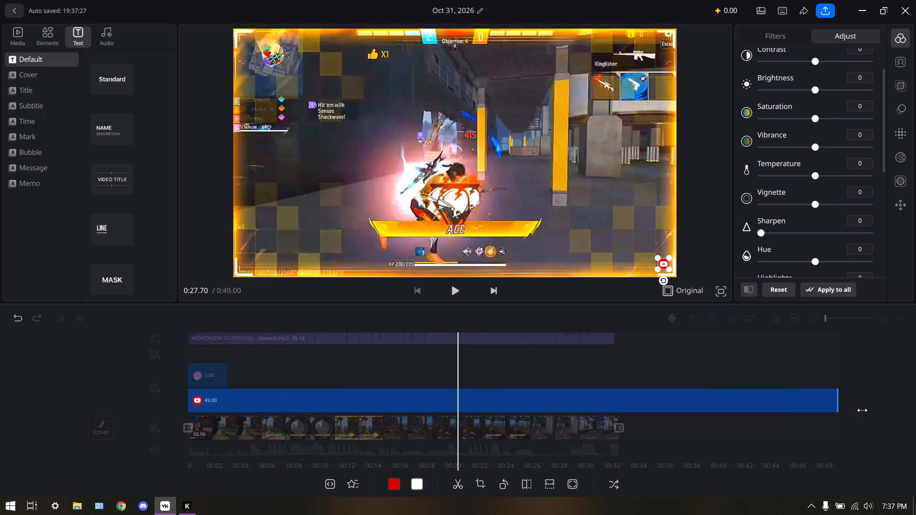
pyautogui.moveTo(862, 410); pyautogui.dragTo(621, 424)
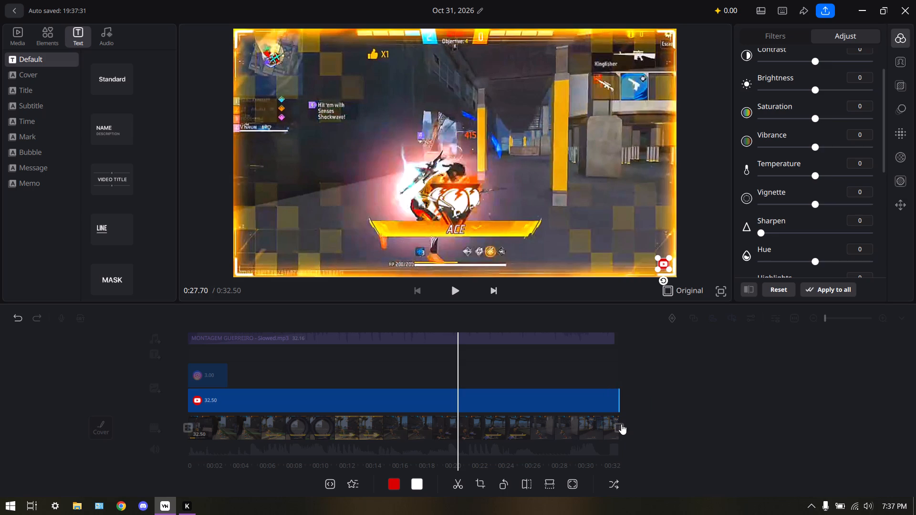
pyautogui.moveTo(621, 424); pyautogui.dragTo(622, 423)
# Extend the Instagram logo clip to 32.50 seconds, matching the end of the gameplay clip.
pyautogui.moveTo(212, 366); pyautogui.dragTo(204, 366)
pyautogui.click(121, 370)
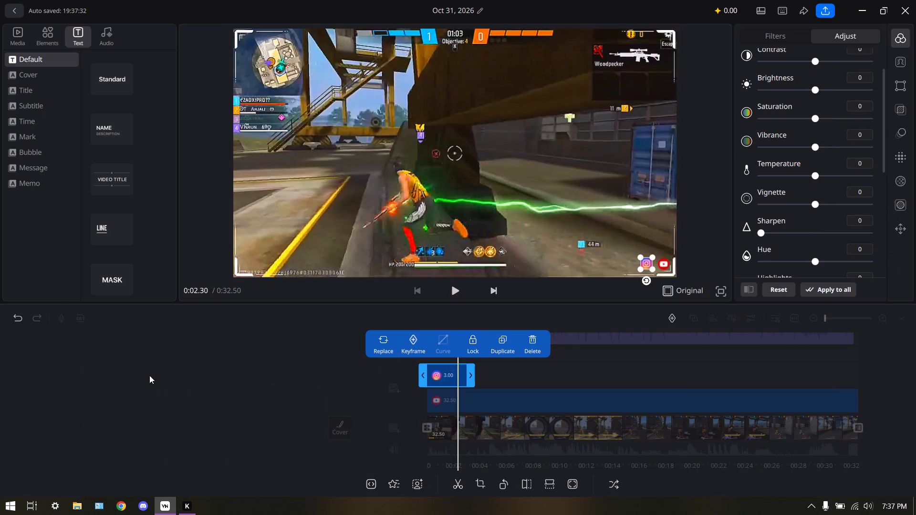
pyautogui.moveTo(468, 376); pyautogui.dragTo(658, 377)
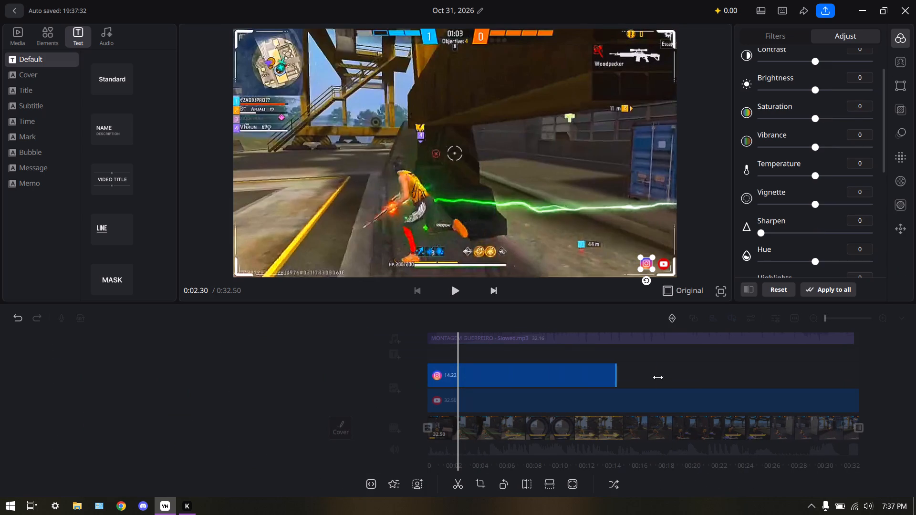
pyautogui.moveTo(658, 377); pyautogui.dragTo(834, 402)
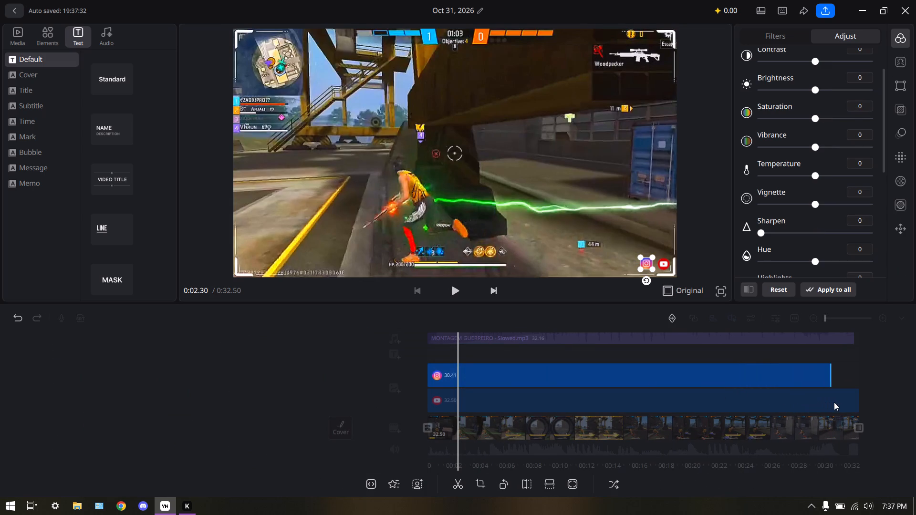
pyautogui.moveTo(834, 402); pyautogui.dragTo(856, 402)
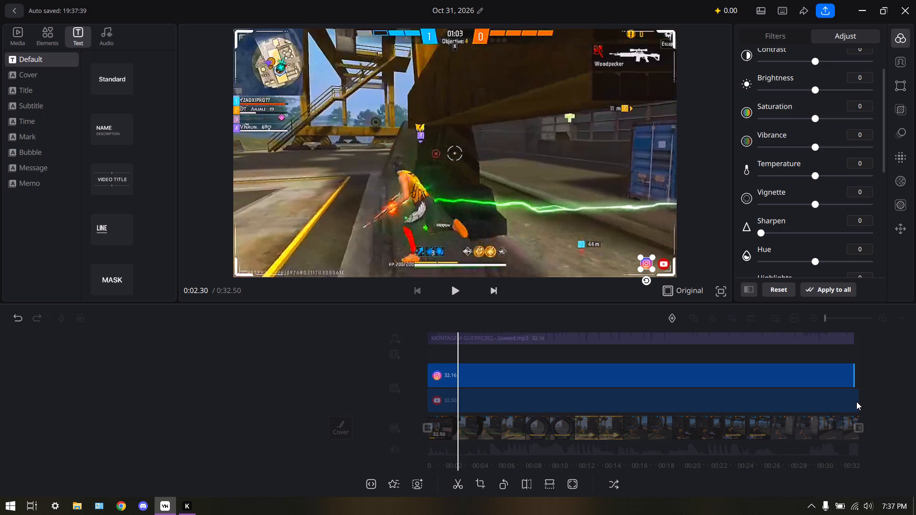
pyautogui.moveTo(856, 402); pyautogui.dragTo(859, 401)
pyautogui.click(327, 384)
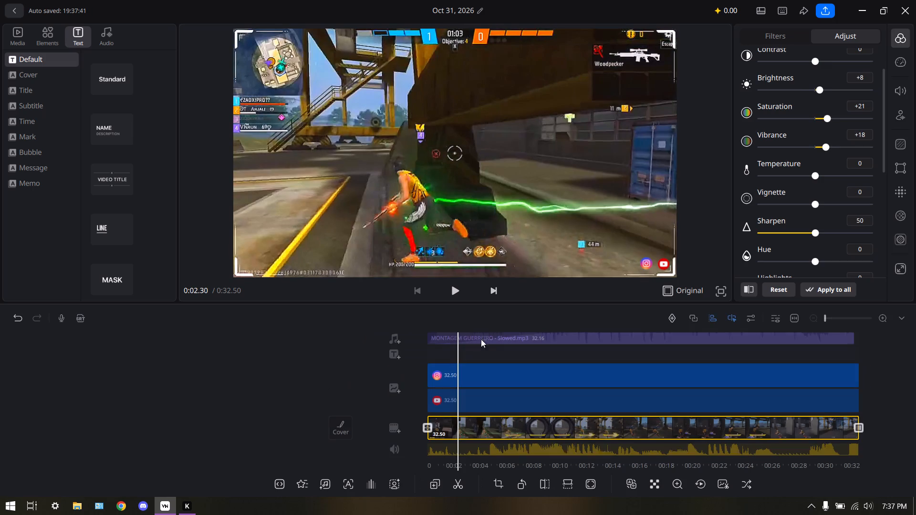
# Play the edit and nudge the Instagram logo slightly closer to the YouTube logo in the frame's corner.
pyautogui.click(462, 295)
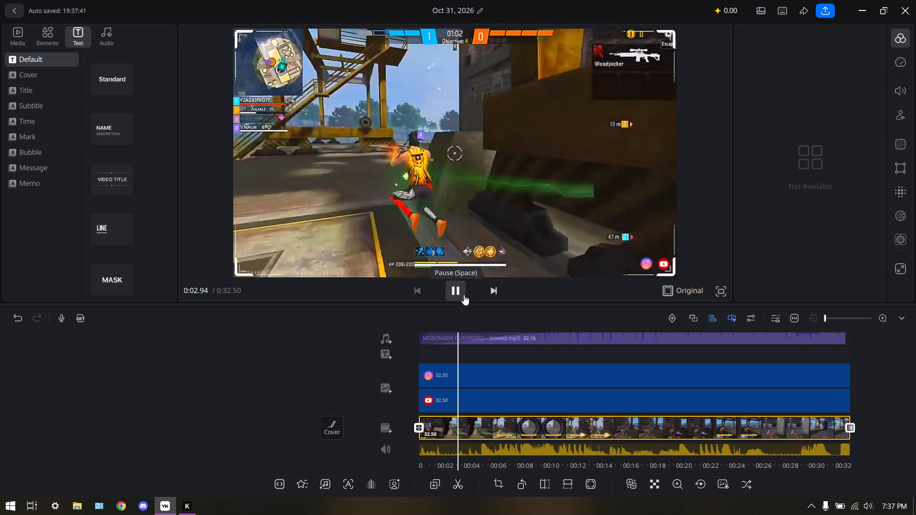
pyautogui.click(649, 263)
pyautogui.click(648, 263)
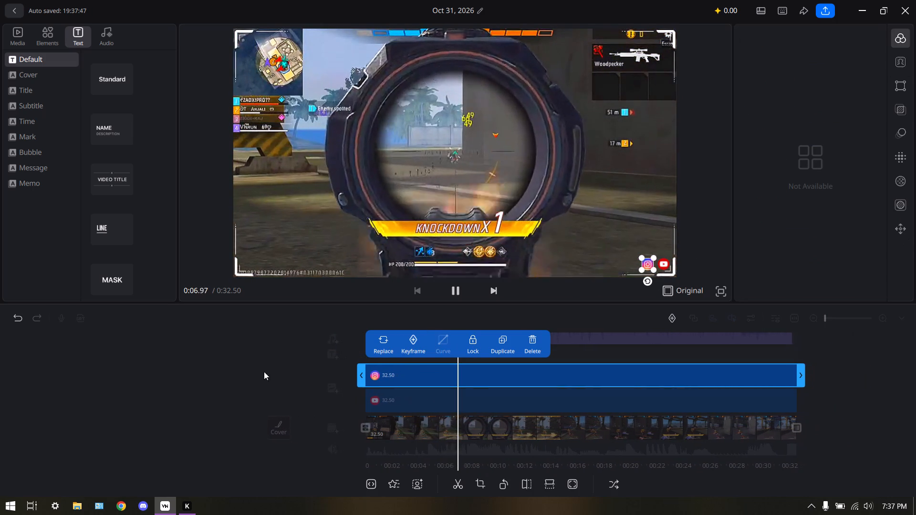
pyautogui.click(247, 376)
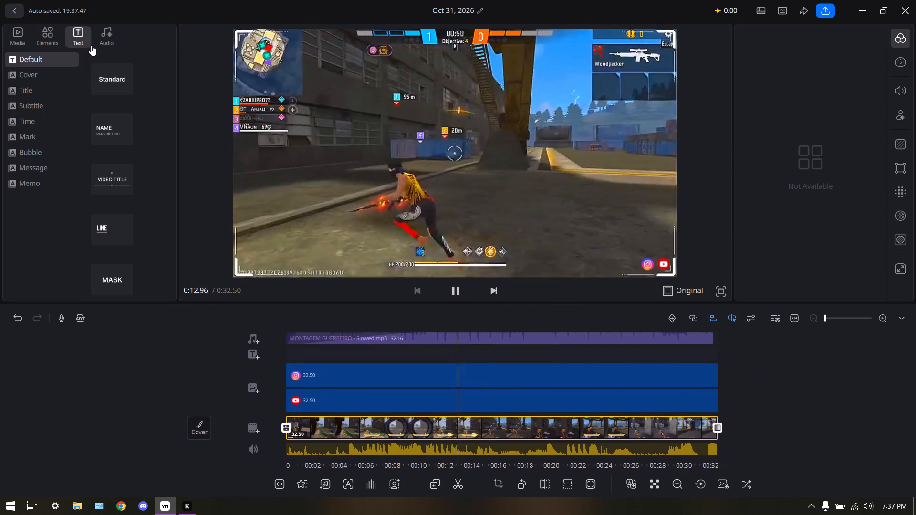
# Open the media library's favourites while the montage keeps playing.
pyautogui.click(24, 37)
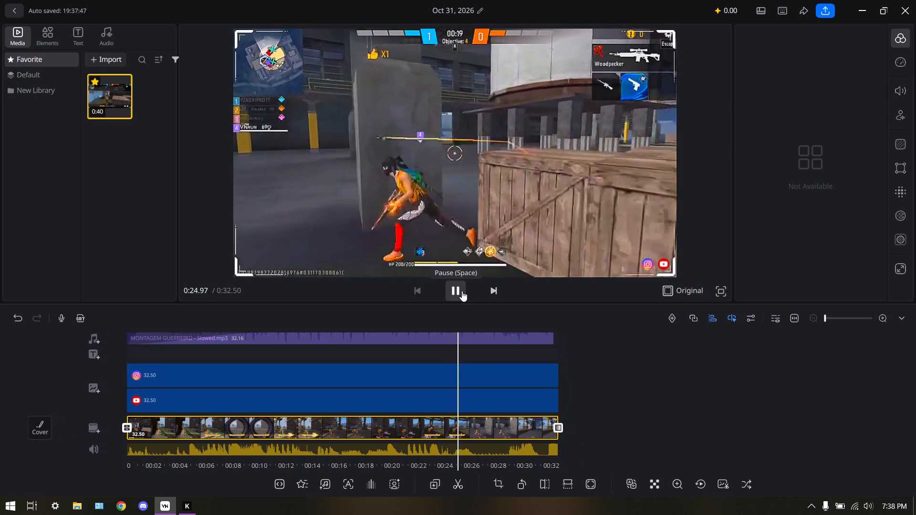
# Pause the edit's playback at about 26 seconds.
pyautogui.click(462, 291)
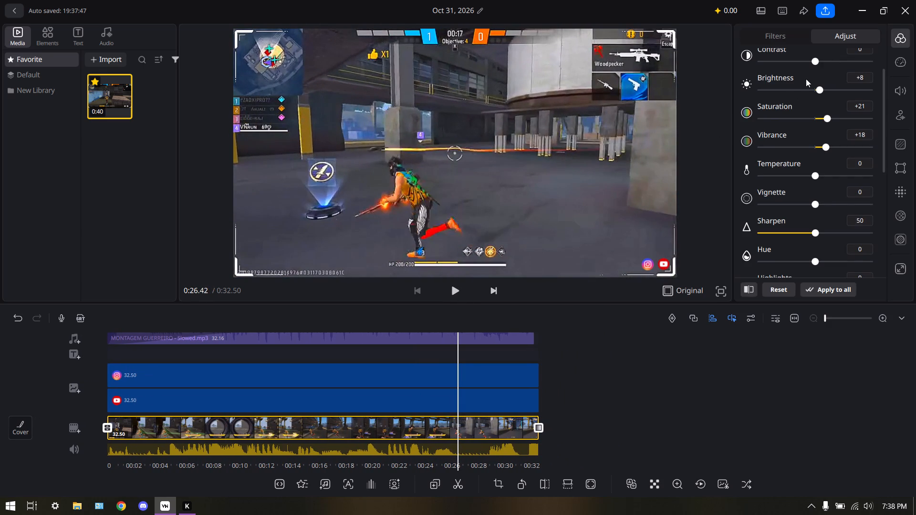
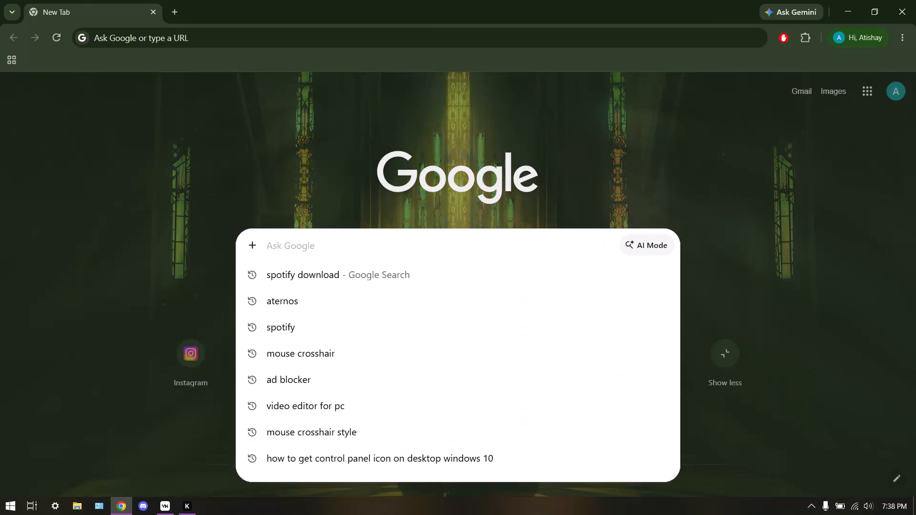
# Search Google for "black screen".
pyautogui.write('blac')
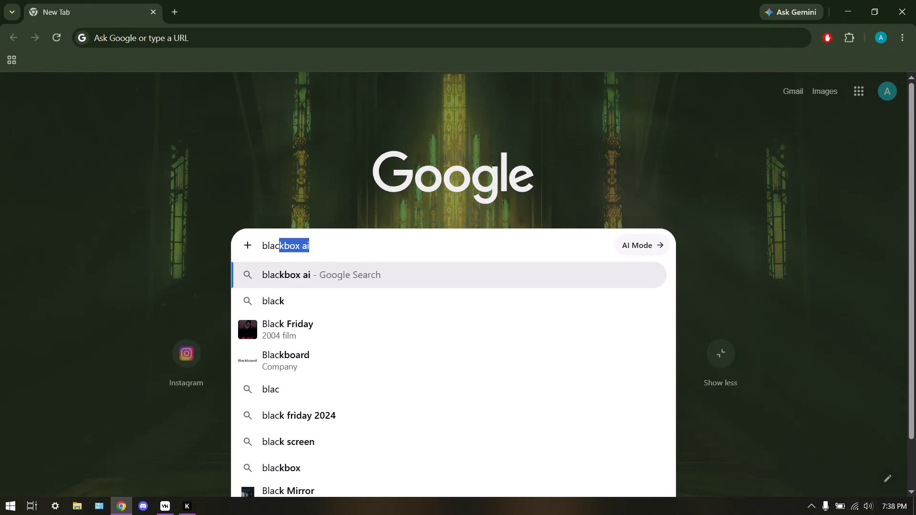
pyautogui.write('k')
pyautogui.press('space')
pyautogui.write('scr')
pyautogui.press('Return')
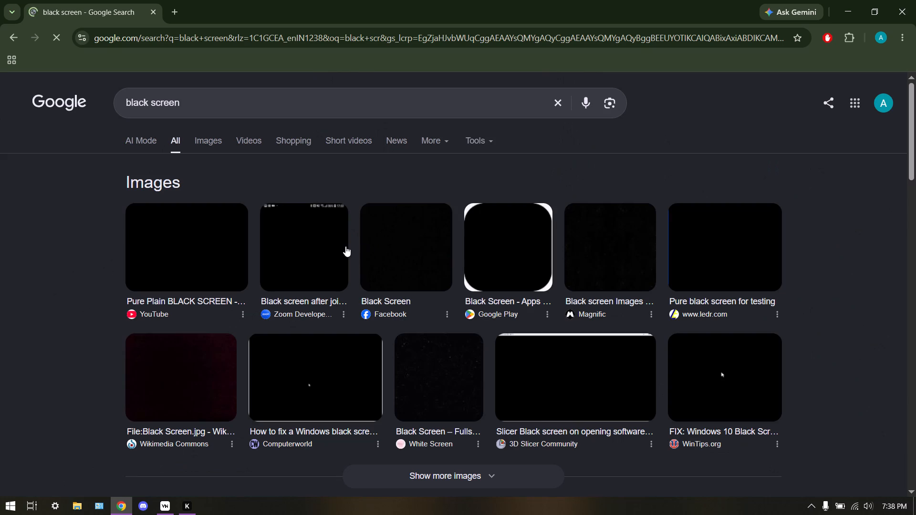
# Preview the ledr.com and Facebook black screen images, visiting the Facebook source page and closing it again.
pyautogui.click(727, 250)
pyautogui.scroll(-1, 686, 263)
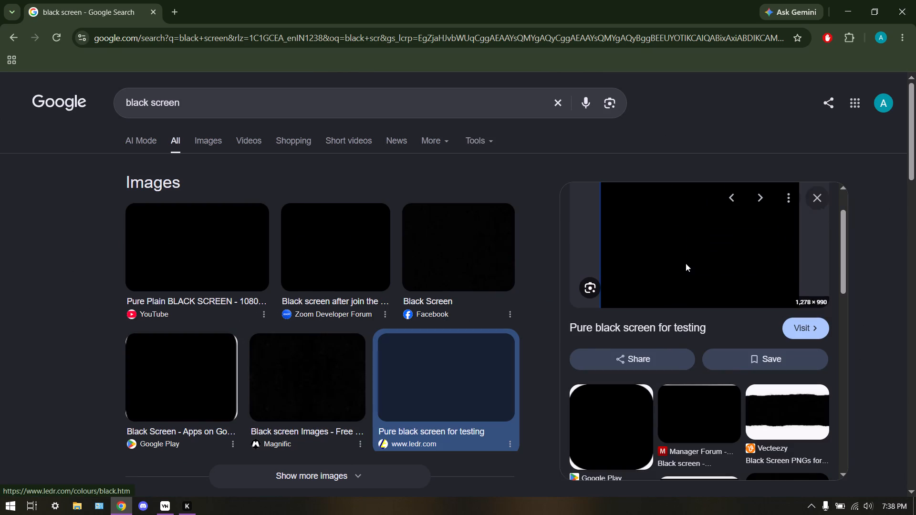
pyautogui.scroll(-1, 682, 262)
pyautogui.click(471, 242)
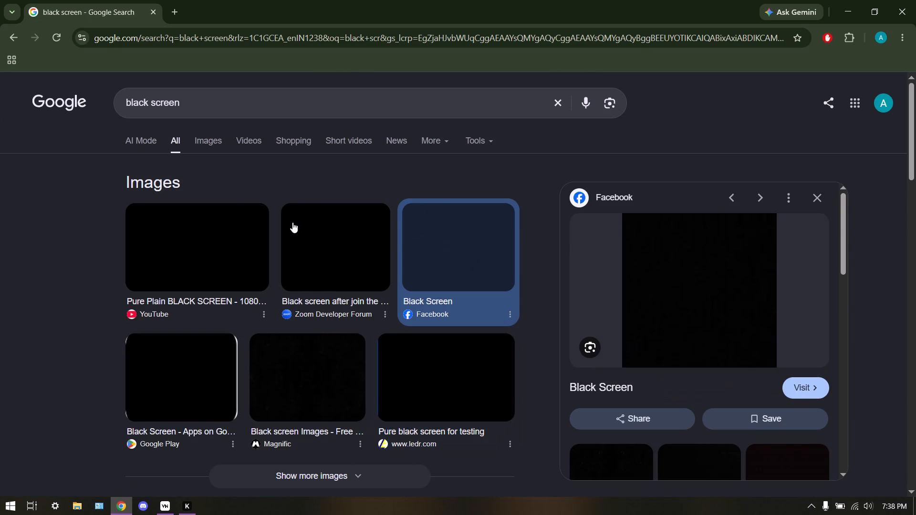
pyautogui.click(720, 302)
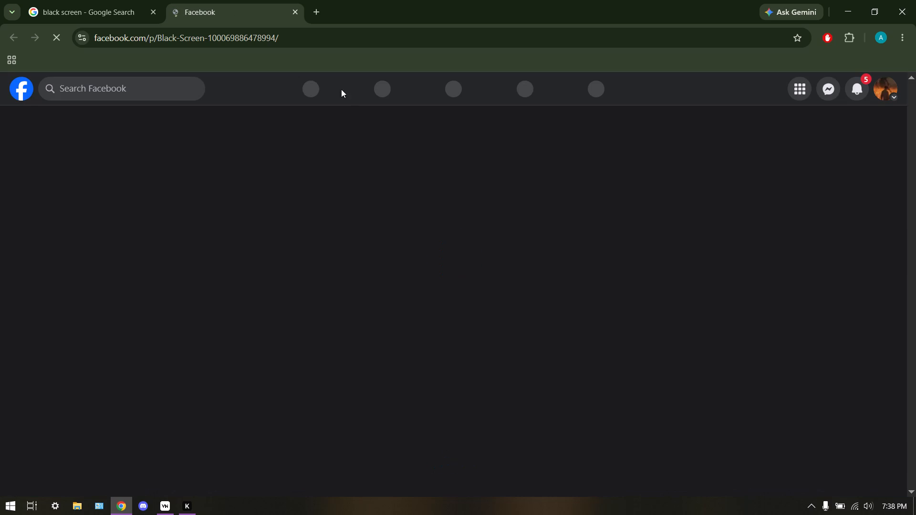
pyautogui.click(295, 10)
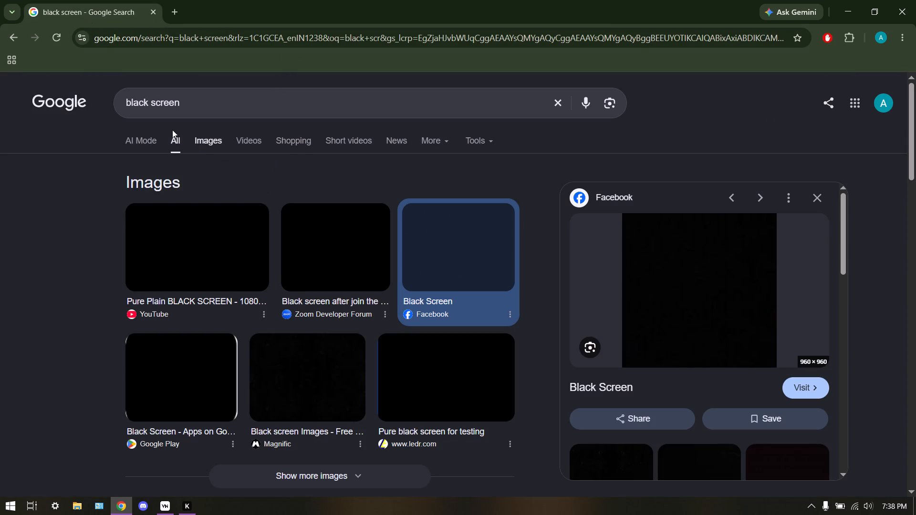
# Open the blackscreen.app website from the full search results.
pyautogui.click(174, 138)
pyautogui.scroll(-4, 174, 194)
pyautogui.click(181, 294)
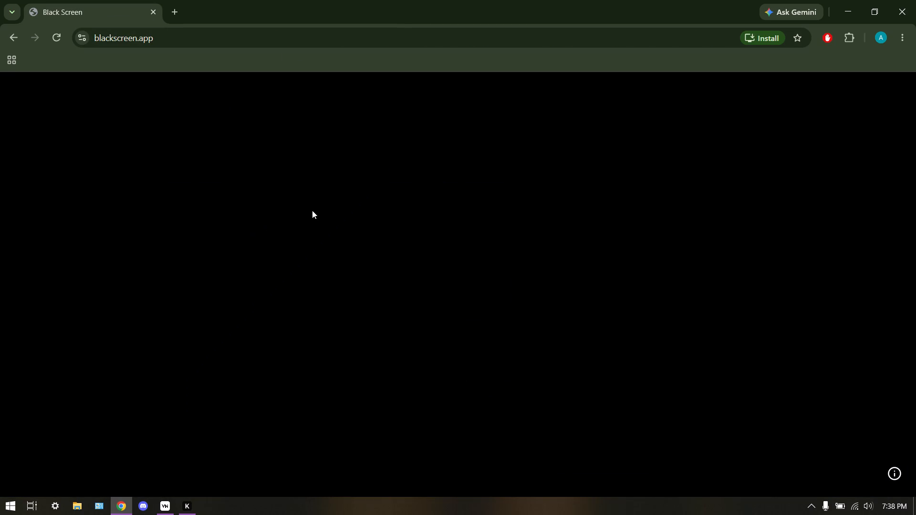
# Look over the plain black page and check its page options for a way to save the black image.
pyautogui.scroll(-1, 320, 207)
pyautogui.scroll(2, 320, 207)
pyautogui.scroll(-2, 320, 207)
pyautogui.moveTo(0, 80); pyautogui.dragTo(86, 105, button='right')
pyautogui.moveTo(86, 105); pyautogui.dragTo(85, 103, button='right')
pyautogui.click(22, 84)
# Capture a full-screen screenshot of the black page and save it as an image file.
pyautogui.press('super+Print')
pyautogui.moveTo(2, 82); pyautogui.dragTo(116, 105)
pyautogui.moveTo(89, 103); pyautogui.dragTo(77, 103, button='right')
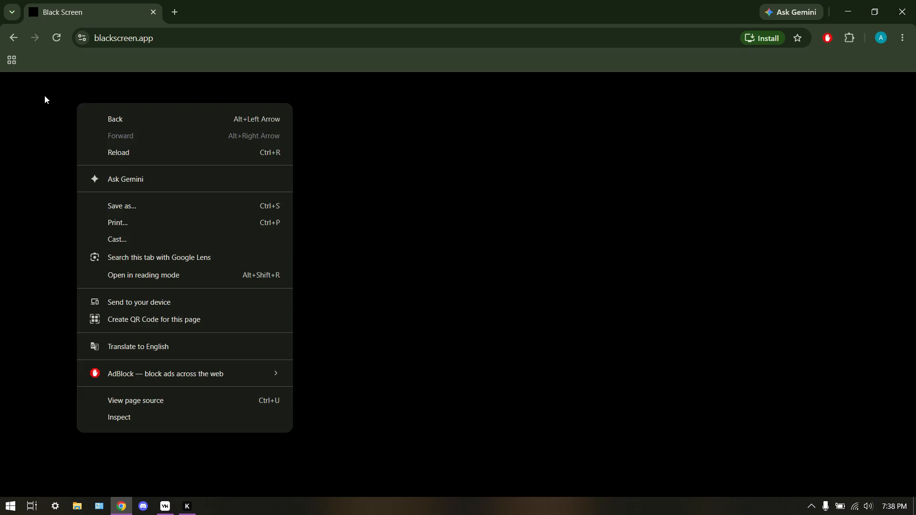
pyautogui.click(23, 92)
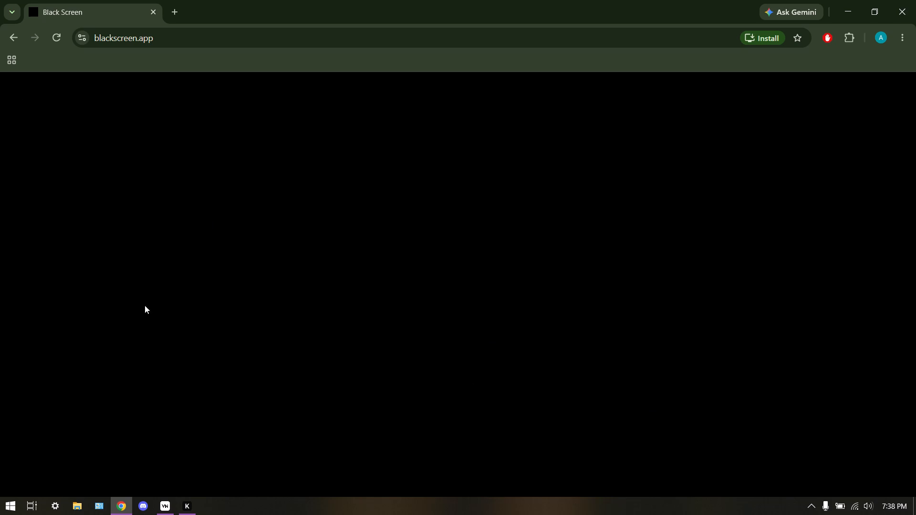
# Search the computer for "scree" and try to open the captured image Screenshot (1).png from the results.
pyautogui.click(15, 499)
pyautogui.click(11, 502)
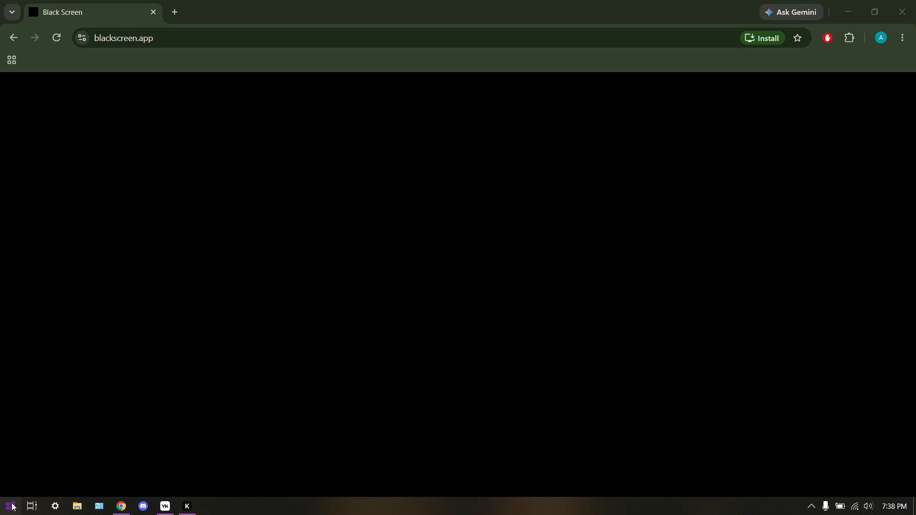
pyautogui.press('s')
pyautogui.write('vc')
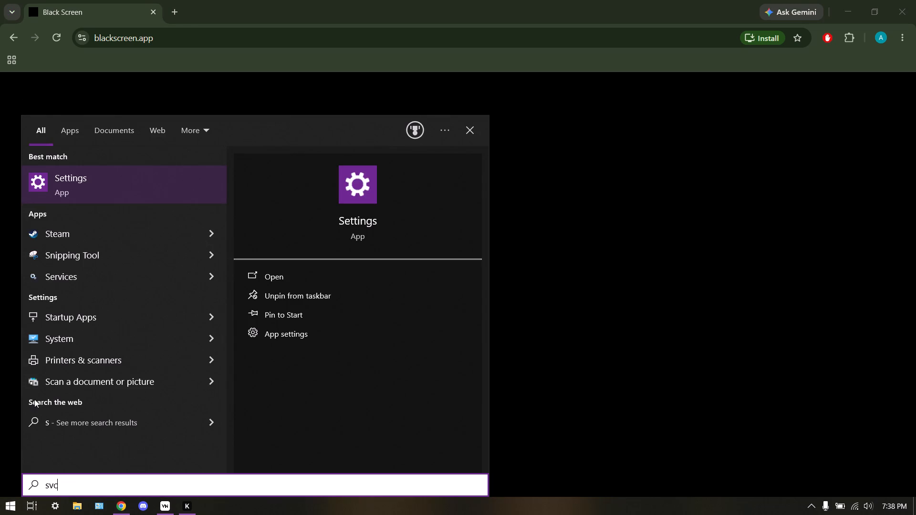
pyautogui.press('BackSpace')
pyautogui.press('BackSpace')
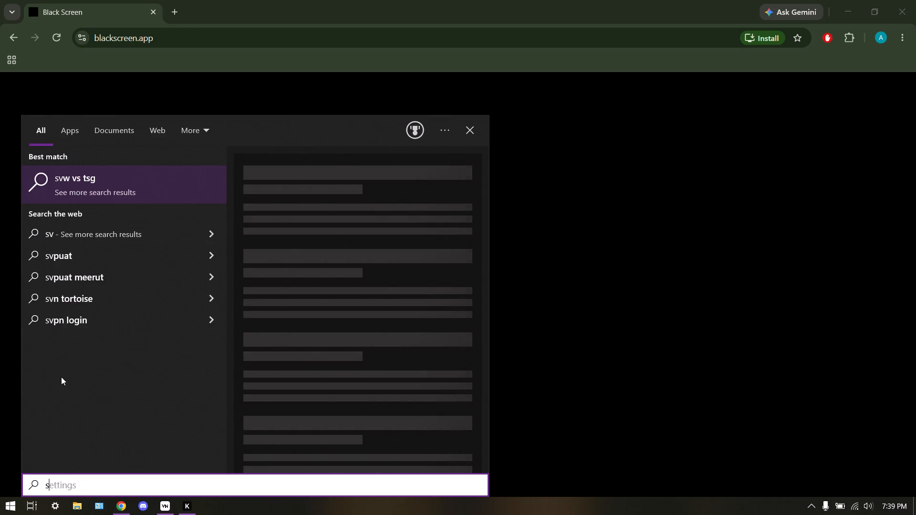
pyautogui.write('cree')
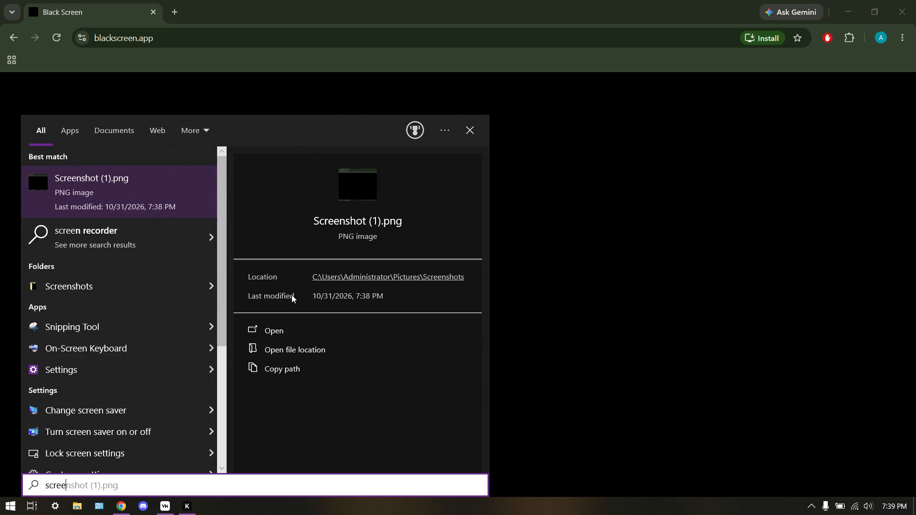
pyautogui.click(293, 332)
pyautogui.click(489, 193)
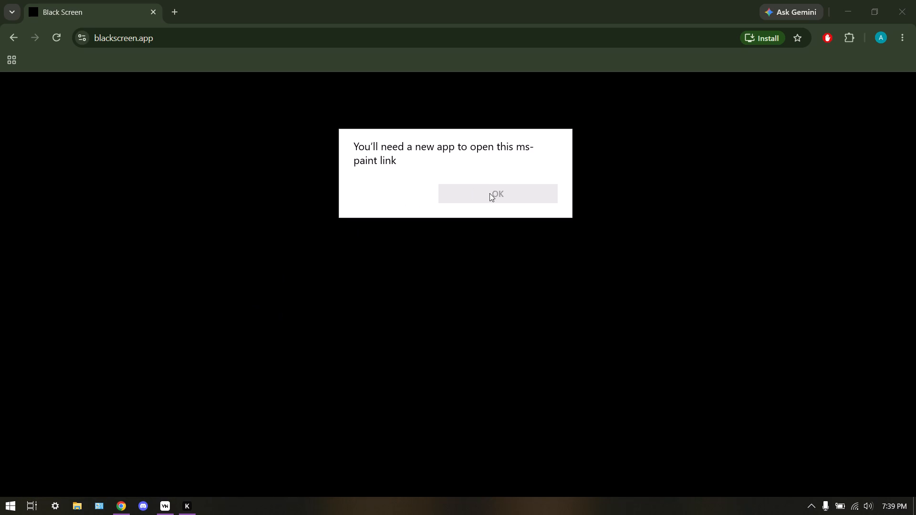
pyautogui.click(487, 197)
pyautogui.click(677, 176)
# Close the browser window showing the black page.
pyautogui.click(914, 0)
# Locate Screenshot (1).png in the Screenshots folder under Pictures using File Explorer and try to open it.
pyautogui.doubleClick(76, 507)
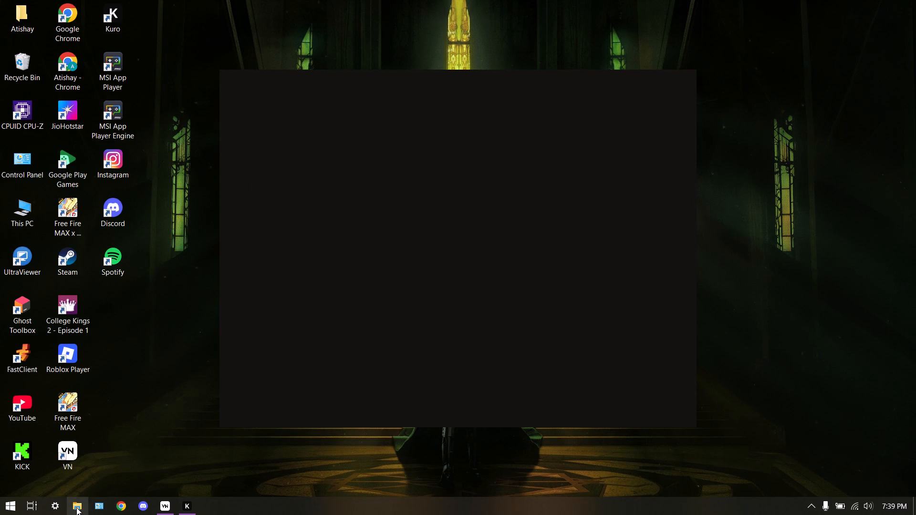
pyautogui.click(67, 112)
pyautogui.click(64, 124)
pyautogui.click(51, 137)
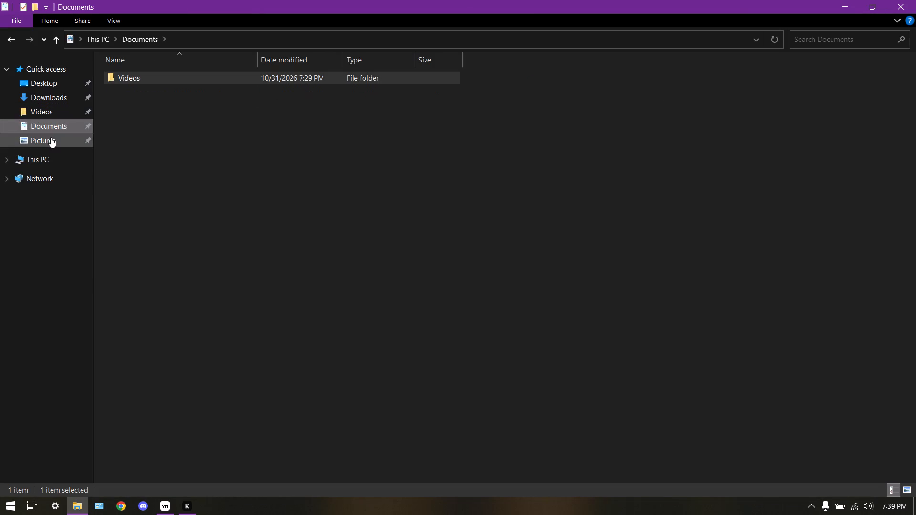
pyautogui.doubleClick(156, 78)
pyautogui.doubleClick(163, 76)
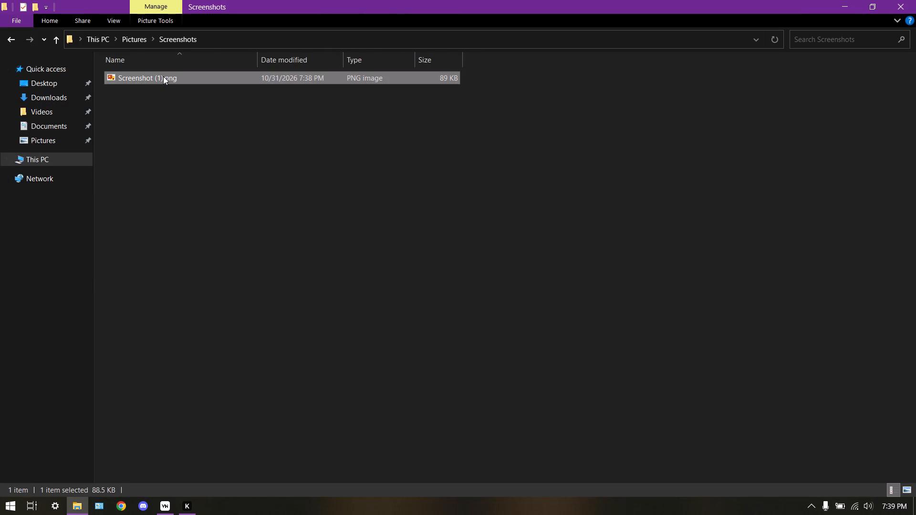
pyautogui.rightClick(199, 80)
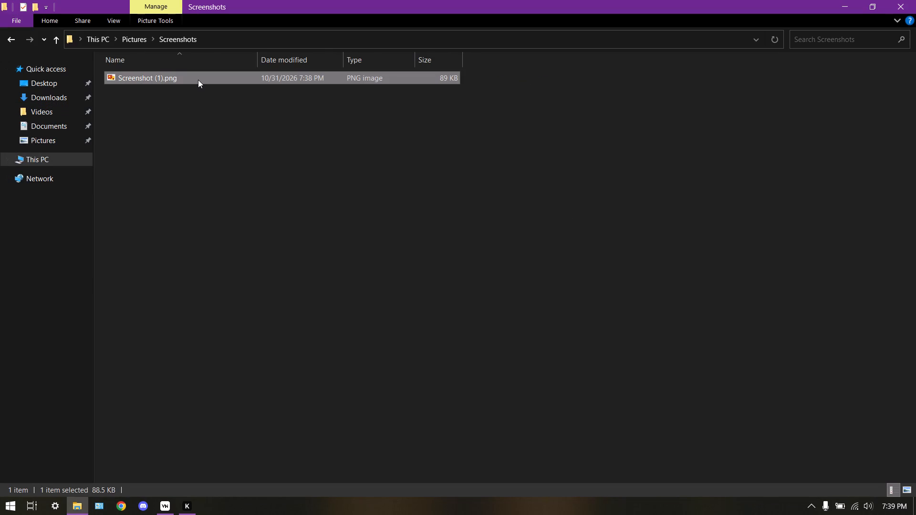
pyautogui.rightClick(198, 80)
pyautogui.click(162, 104)
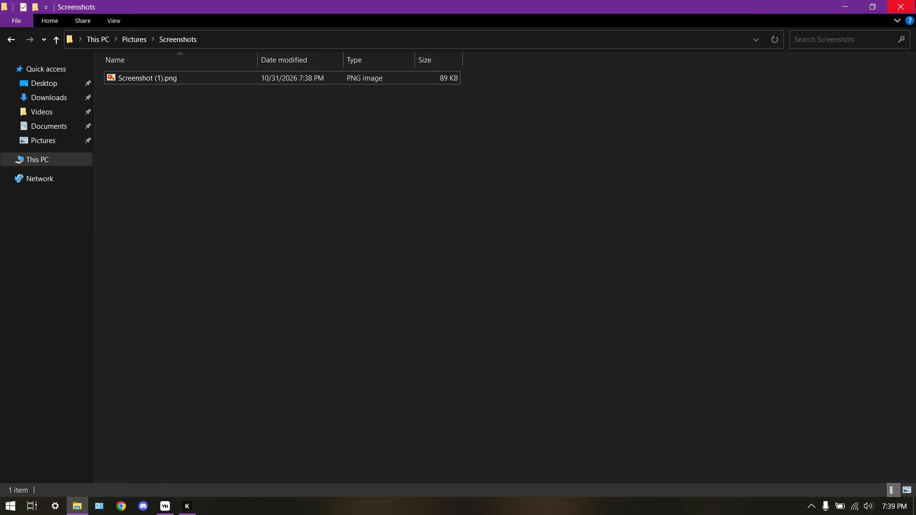
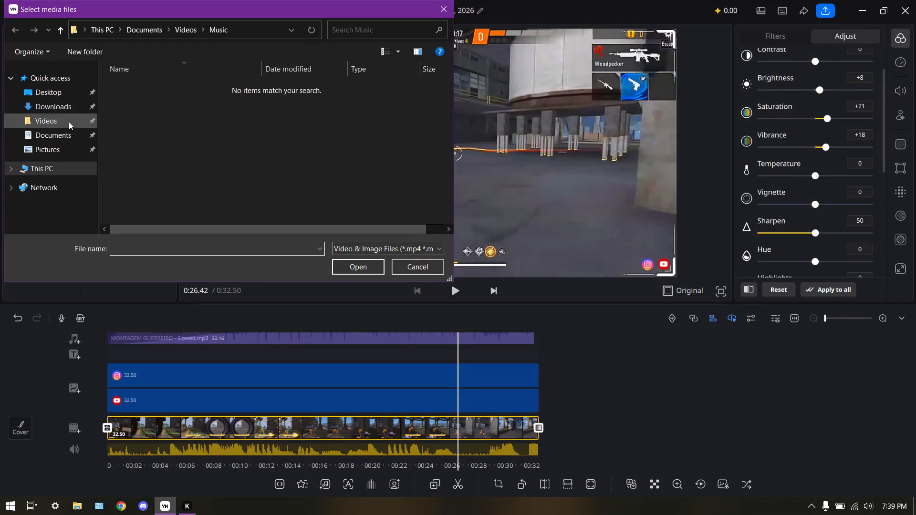
# Import the black-page screenshot from the Screenshots folder under Pictures into the project's media.
pyautogui.click(69, 122)
pyautogui.click(64, 133)
pyautogui.click(63, 141)
pyautogui.click(74, 148)
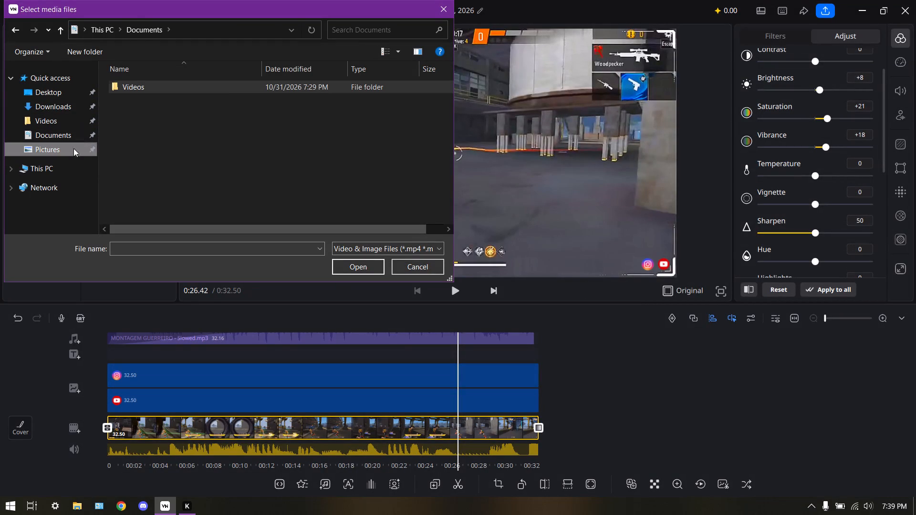
pyautogui.click(150, 95)
pyautogui.doubleClick(151, 91)
pyautogui.doubleClick(151, 91)
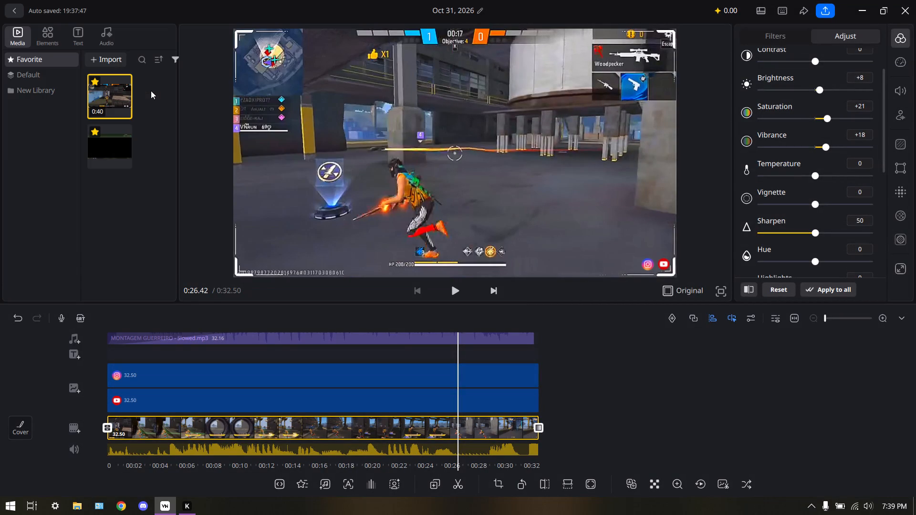
# Place the black-screen image on the main video track directly after the end of the gameplay clip.
pyautogui.moveTo(110, 155); pyautogui.dragTo(561, 425)
pyautogui.moveTo(561, 425); pyautogui.dragTo(559, 427)
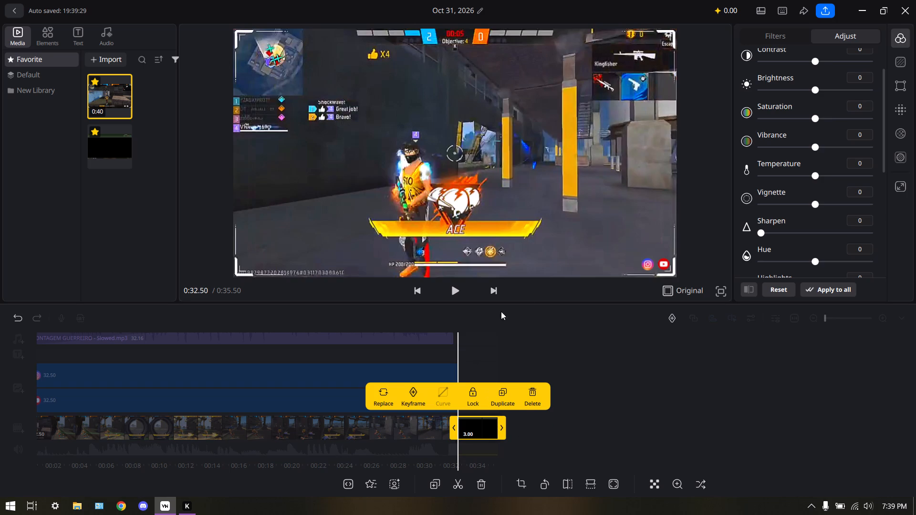
# Enlarge the black-screen image in the preview until its browser bars and taskbar fall outside the frame.
pyautogui.click(469, 425)
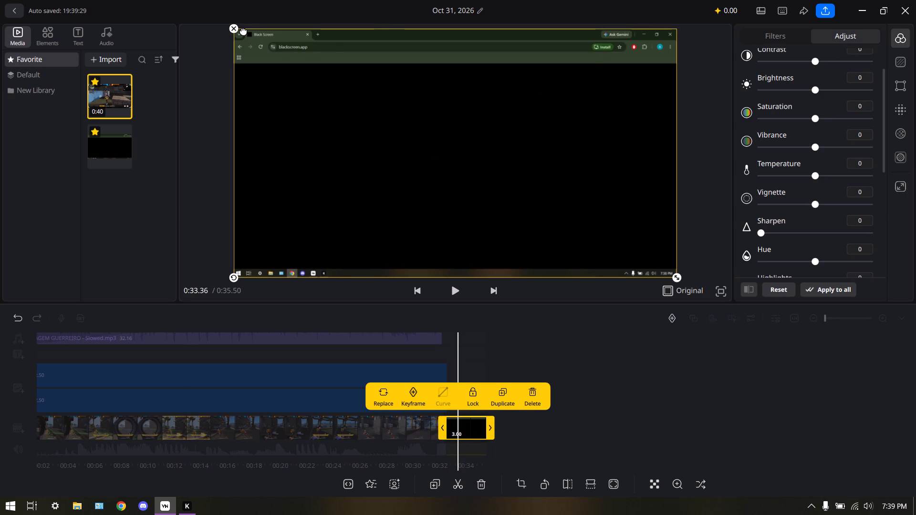
pyautogui.scroll(1, 380, 153)
pyautogui.click(499, 203)
pyautogui.moveTo(677, 278); pyautogui.dragTo(719, 297)
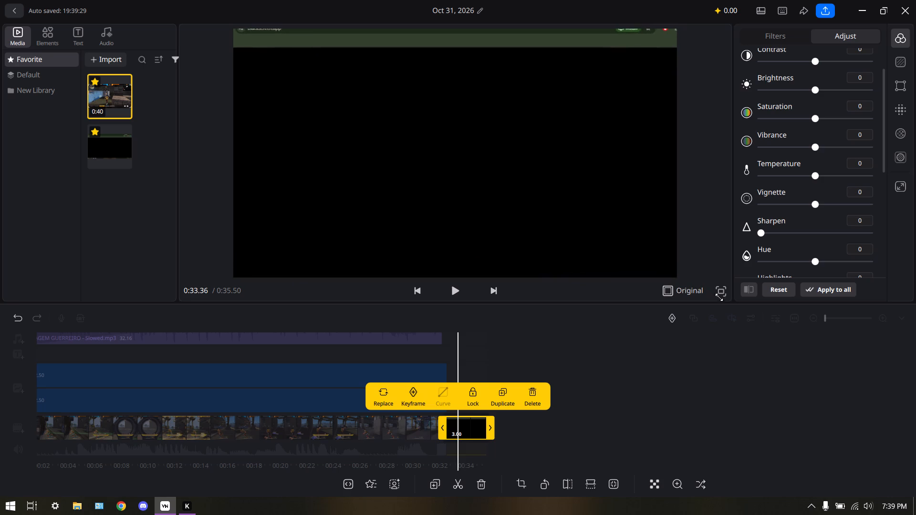
pyautogui.moveTo(719, 297); pyautogui.dragTo(799, 344)
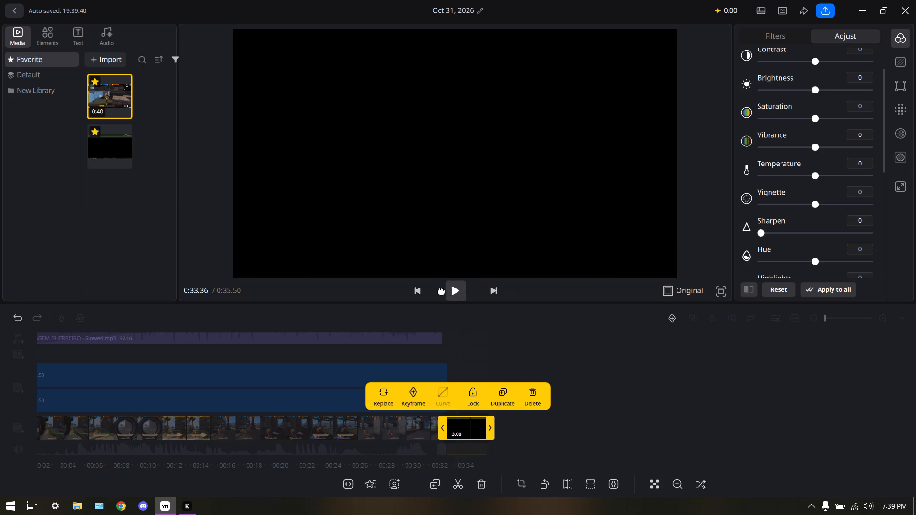
pyautogui.click(510, 377)
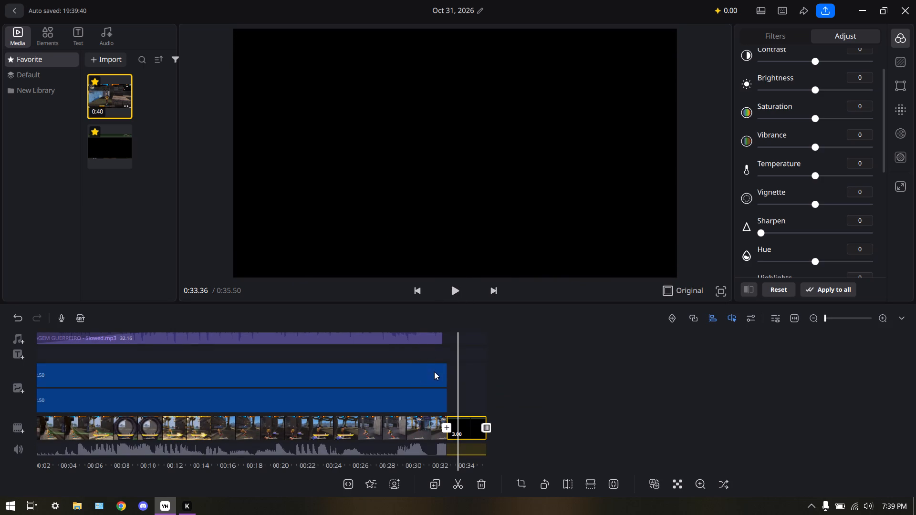
# Extend the Instagram logo overlay to 35.50 seconds so it ends with the black-screen image.
pyautogui.click(434, 371)
pyautogui.moveTo(473, 382); pyautogui.dragTo(511, 383)
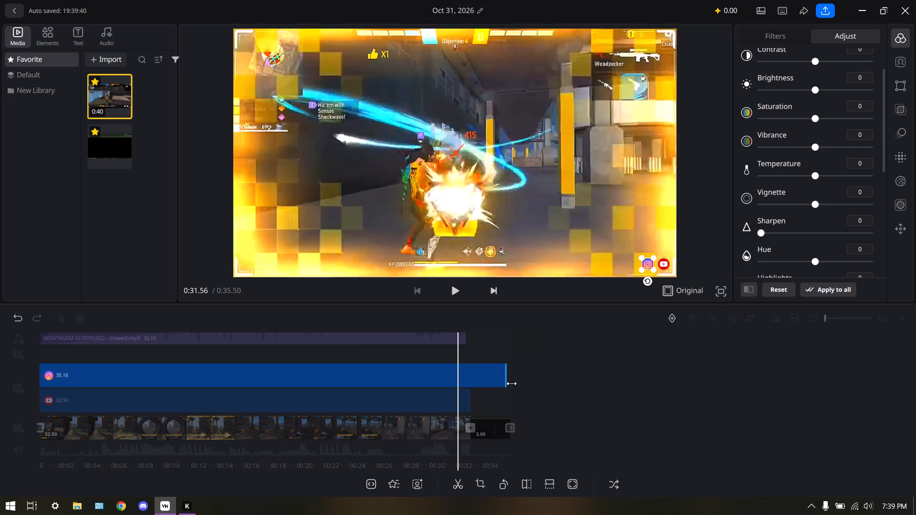
pyautogui.moveTo(511, 383); pyautogui.dragTo(513, 383)
pyautogui.click(521, 392)
# Extend the YouTube logo overlay to 35.50 seconds so it ends with the black-screen image.
pyautogui.click(442, 391)
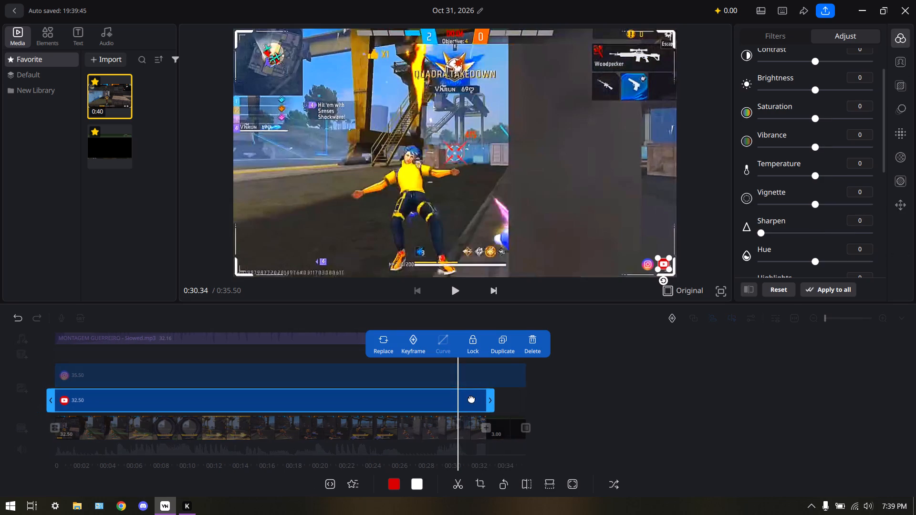
pyautogui.moveTo(490, 403); pyautogui.dragTo(534, 405)
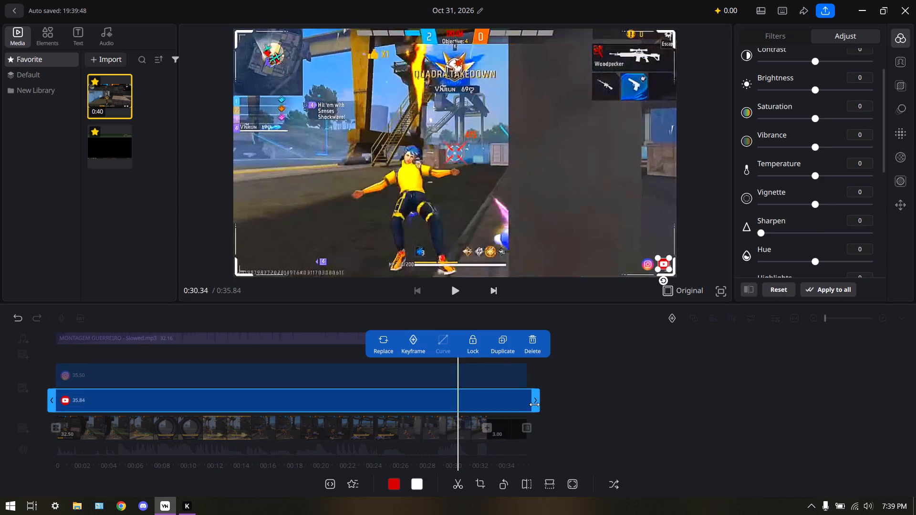
pyautogui.moveTo(537, 403); pyautogui.dragTo(532, 403)
pyautogui.click(544, 397)
# Extend the MONTAGEM GUERREIRO music track to 35.50 seconds so it ends with the black-screen image.
pyautogui.click(465, 343)
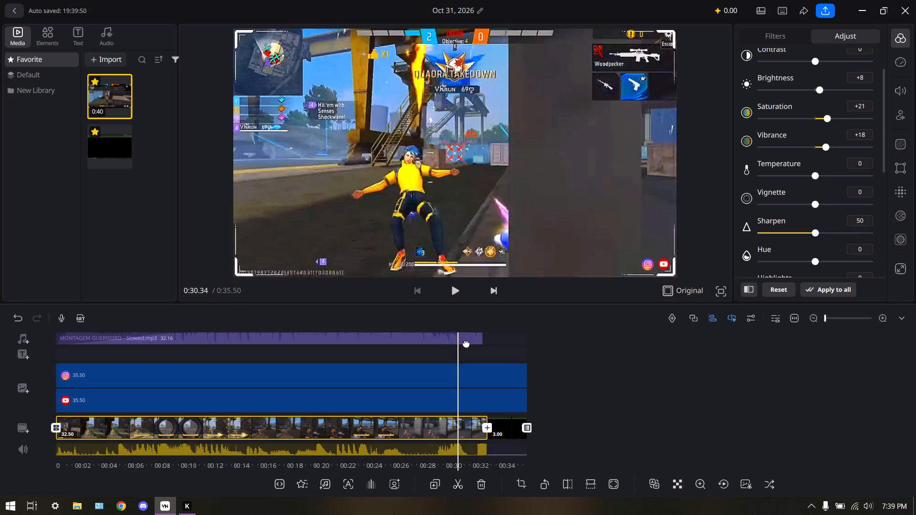
pyautogui.moveTo(480, 340); pyautogui.dragTo(521, 348)
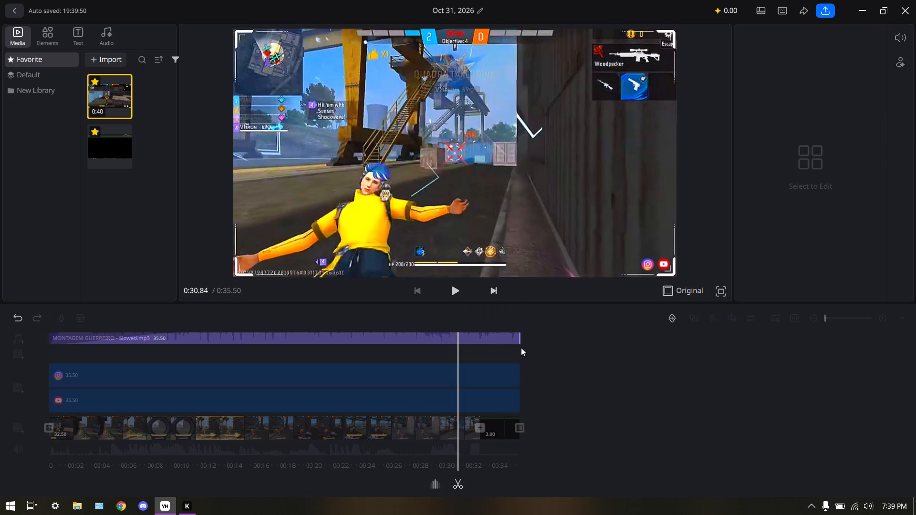
pyautogui.moveTo(521, 348); pyautogui.dragTo(523, 349)
pyautogui.click(541, 352)
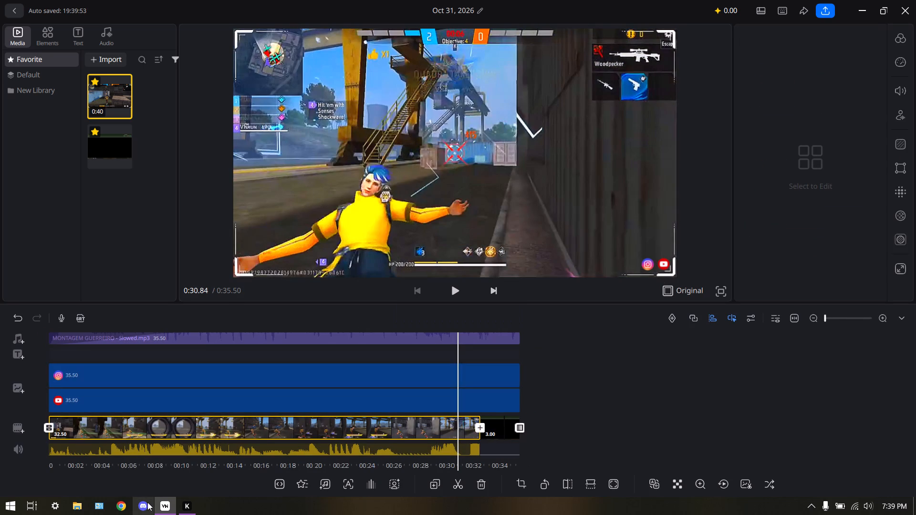
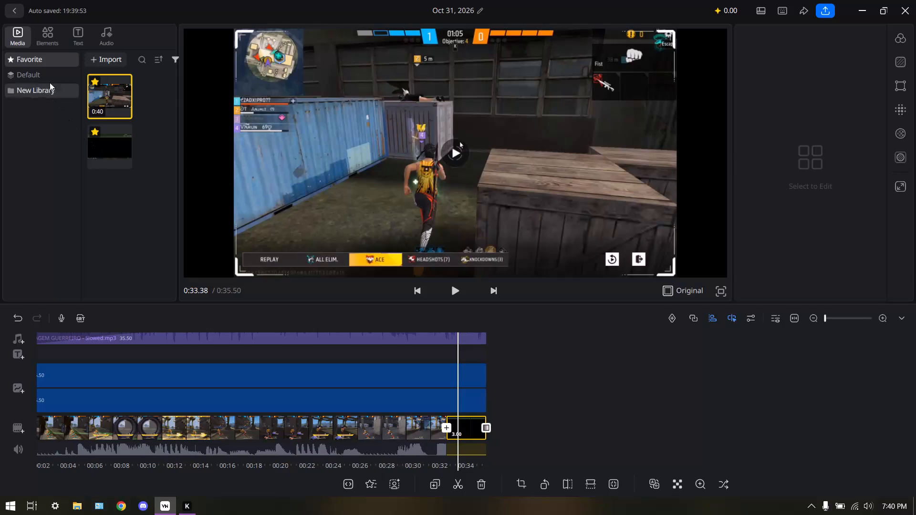
# Look through the text template categories, including the Default styles, for a title to suit the closing black screen.
pyautogui.click(80, 30)
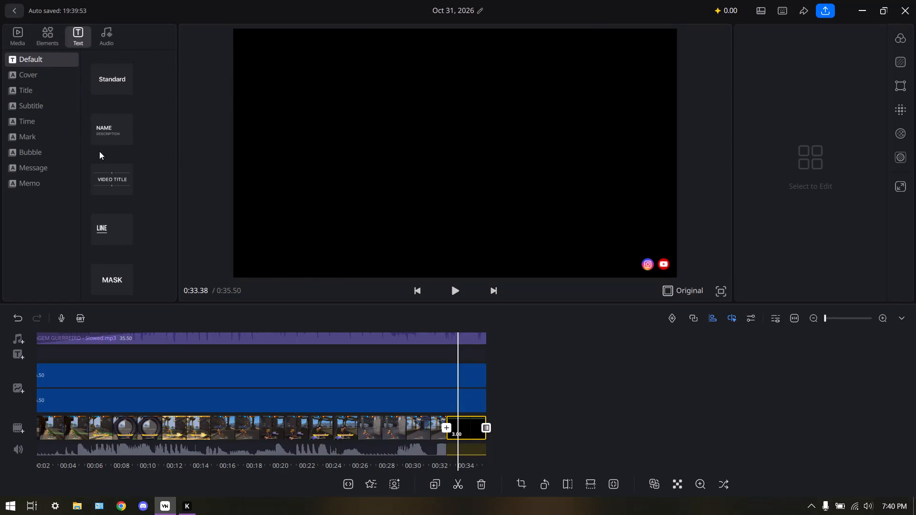
pyautogui.click(38, 79)
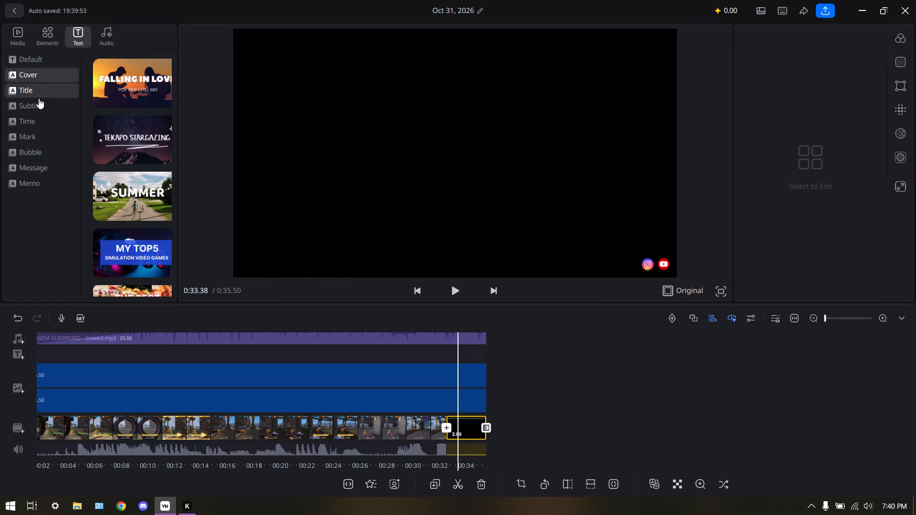
pyautogui.click(58, 106)
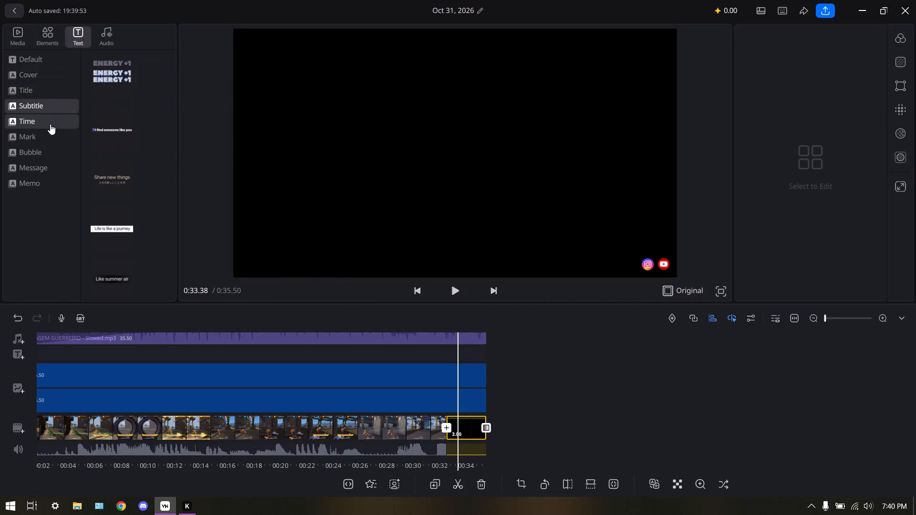
pyautogui.click(50, 124)
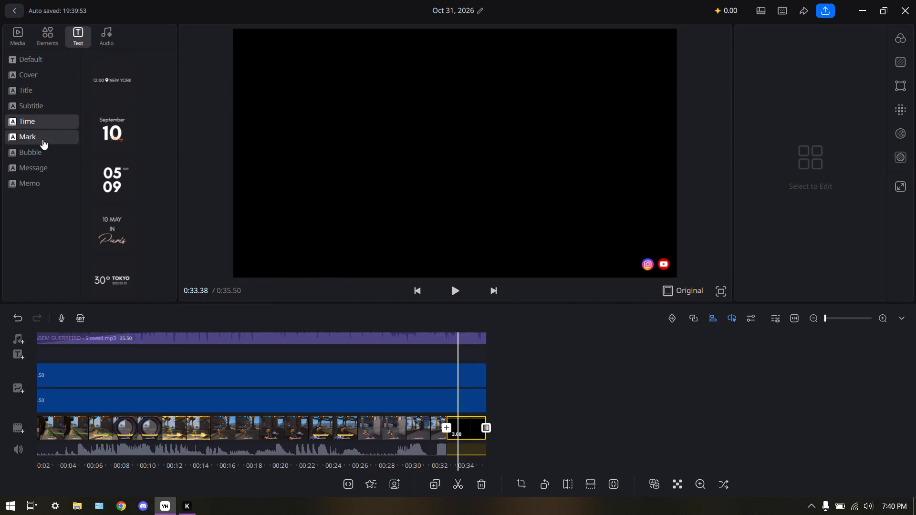
pyautogui.click(39, 148)
pyautogui.click(31, 165)
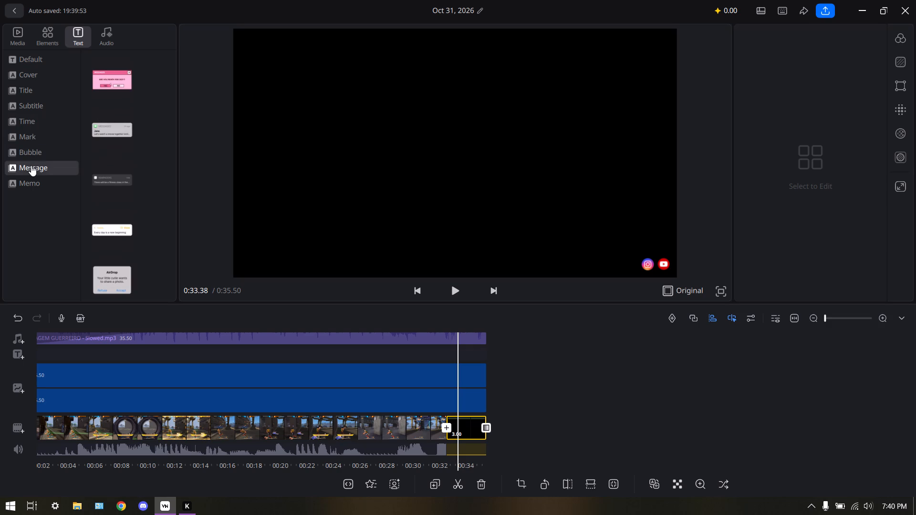
pyautogui.click(23, 191)
pyautogui.click(23, 187)
pyautogui.click(46, 59)
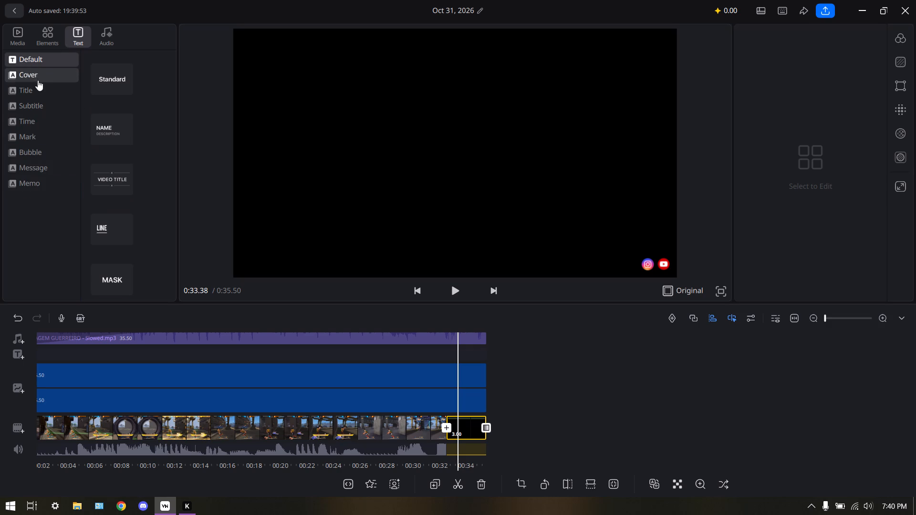
pyautogui.scroll(-7, 103, 110)
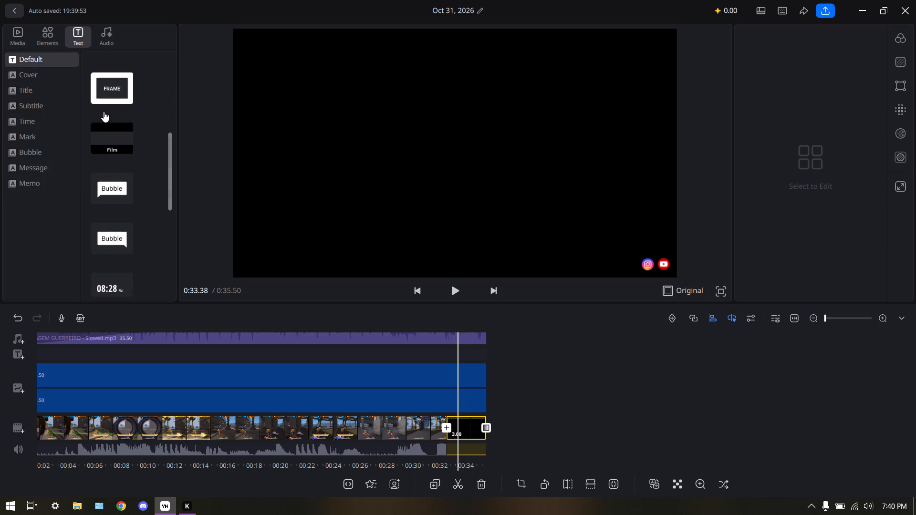
pyautogui.scroll(-5, 104, 112)
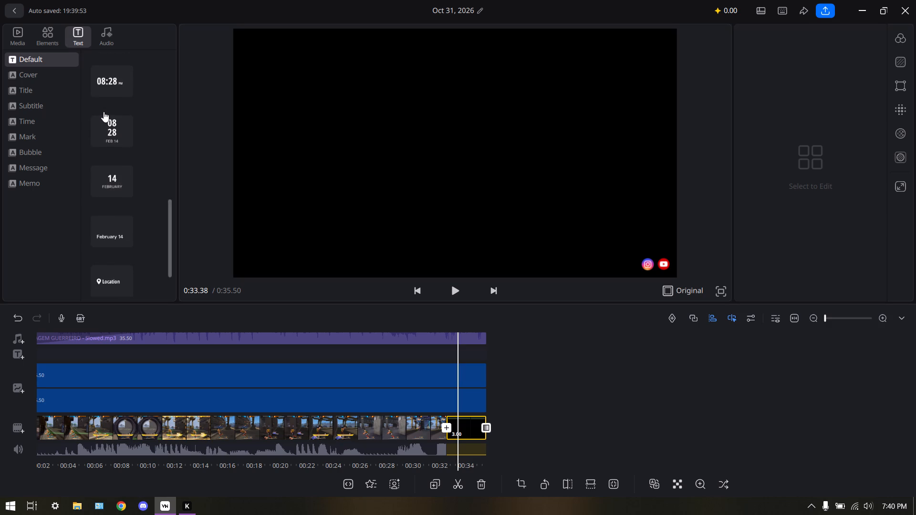
pyautogui.scroll(-1, 104, 112)
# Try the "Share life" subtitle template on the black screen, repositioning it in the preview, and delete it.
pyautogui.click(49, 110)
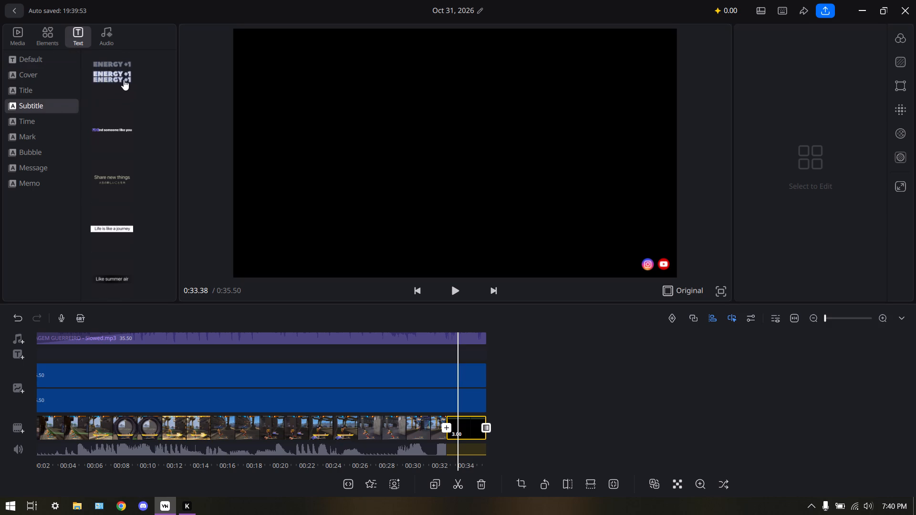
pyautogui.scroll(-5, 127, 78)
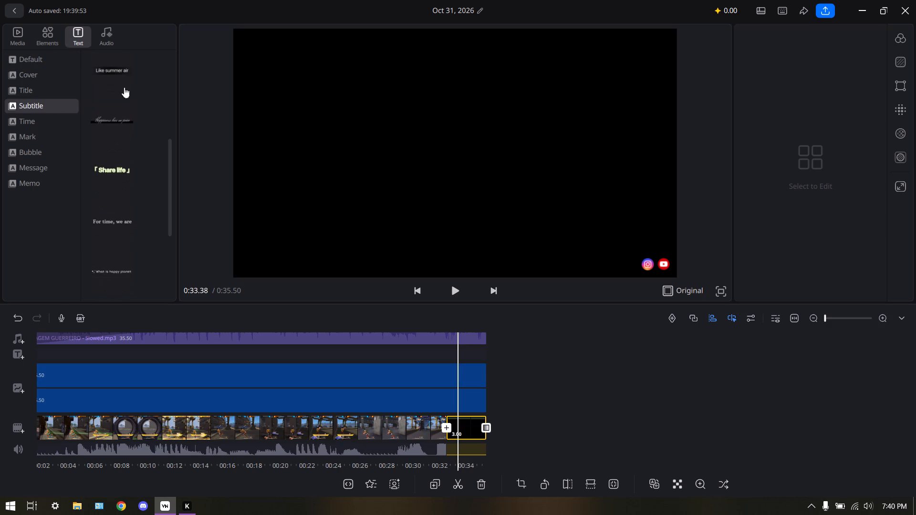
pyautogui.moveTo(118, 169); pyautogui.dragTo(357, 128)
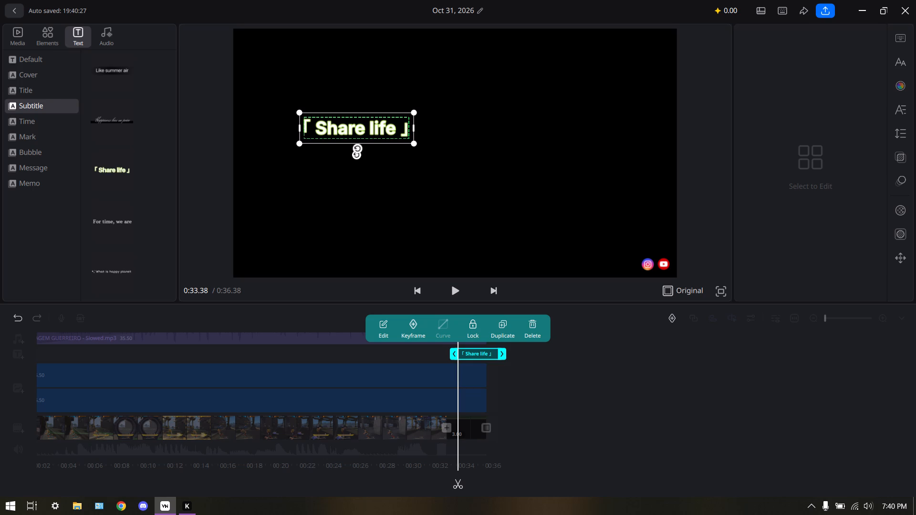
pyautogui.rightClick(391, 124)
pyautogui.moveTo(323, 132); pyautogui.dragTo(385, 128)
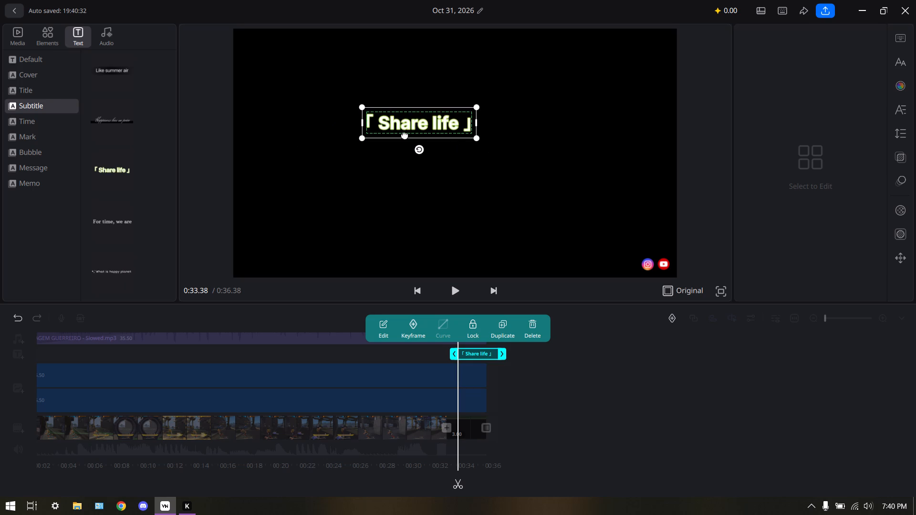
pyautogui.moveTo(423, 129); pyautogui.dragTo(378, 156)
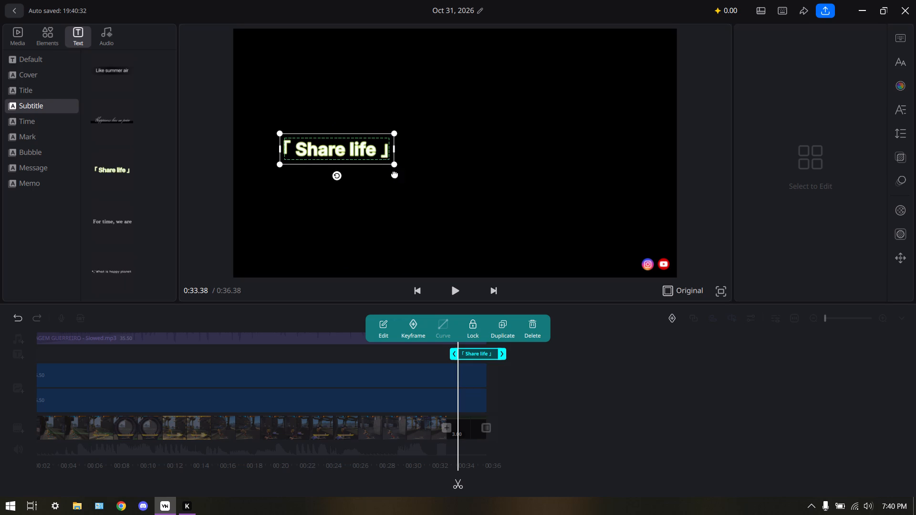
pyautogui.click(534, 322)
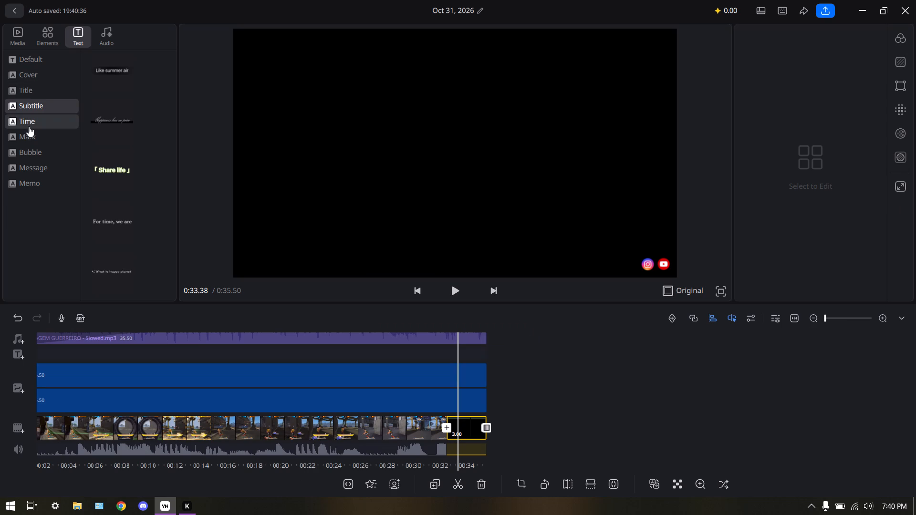
# Look through the media libraries, the Social Media elements and the Time, Message and Memo text templates for end-screen content.
pyautogui.click(29, 126)
pyautogui.scroll(-2, 131, 125)
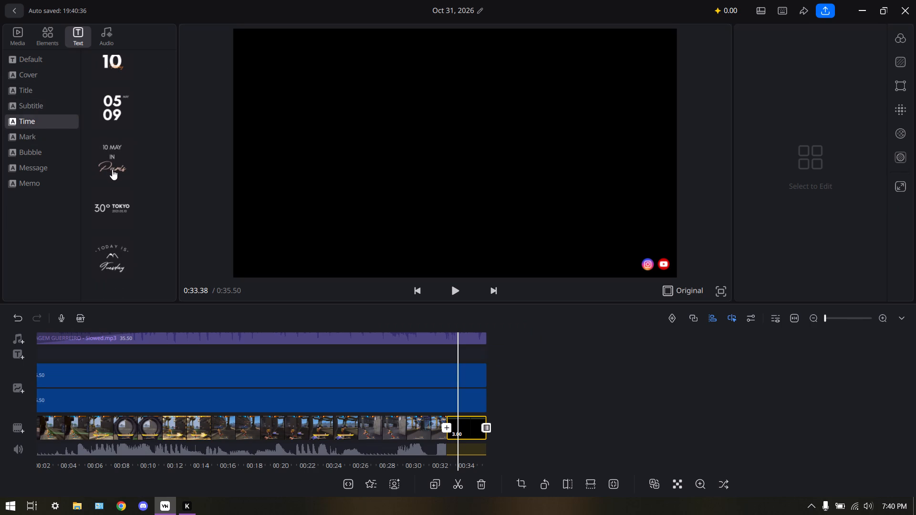
pyautogui.click(25, 38)
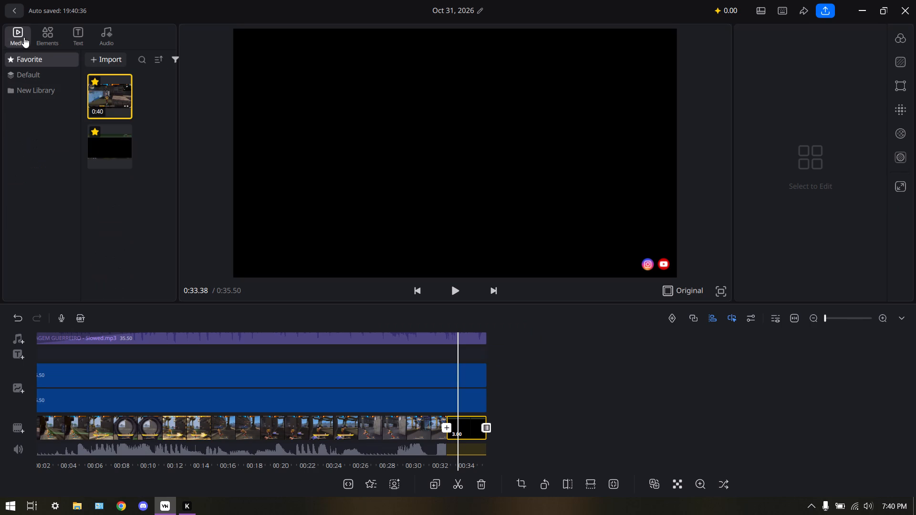
pyautogui.click(48, 75)
pyautogui.click(43, 90)
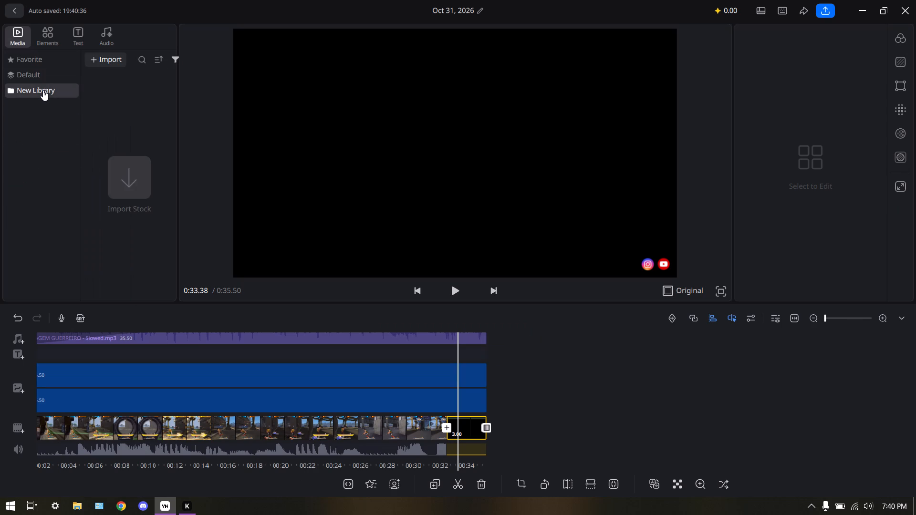
pyautogui.click(44, 79)
pyautogui.click(47, 39)
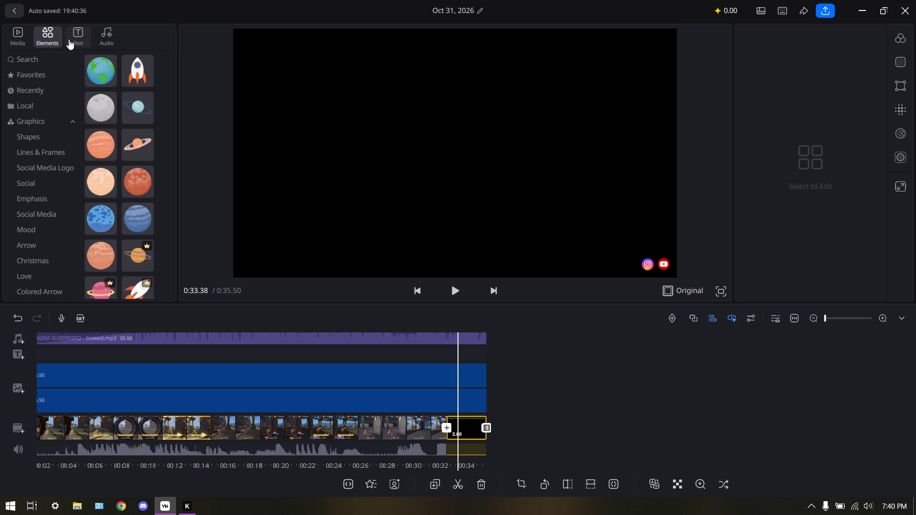
pyautogui.scroll(-1, 44, 124)
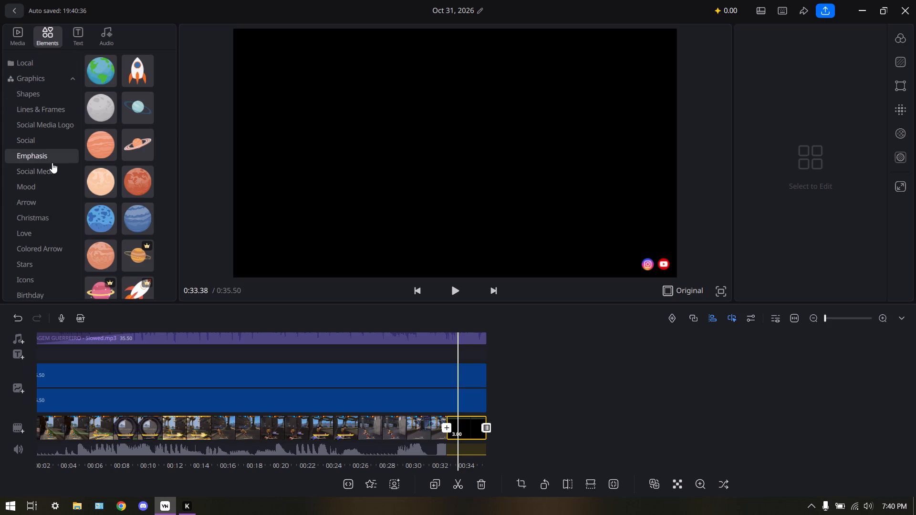
pyautogui.click(66, 171)
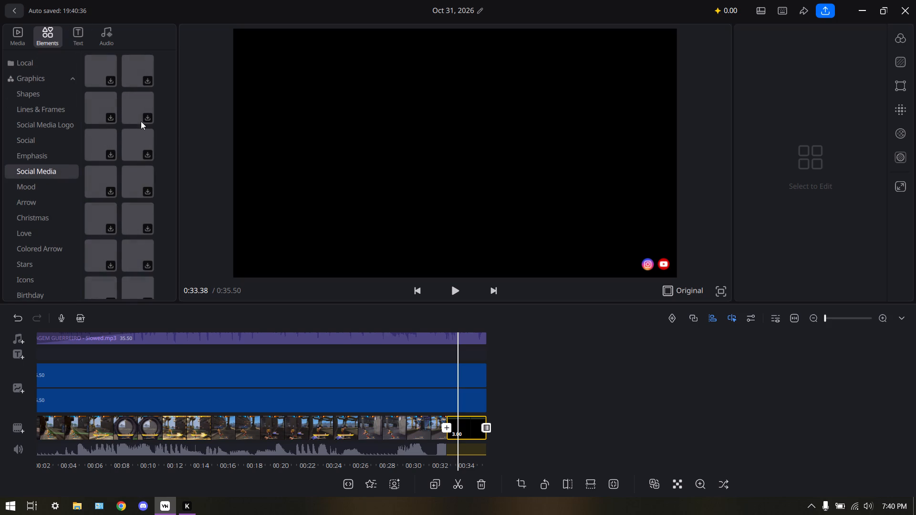
pyautogui.click(77, 37)
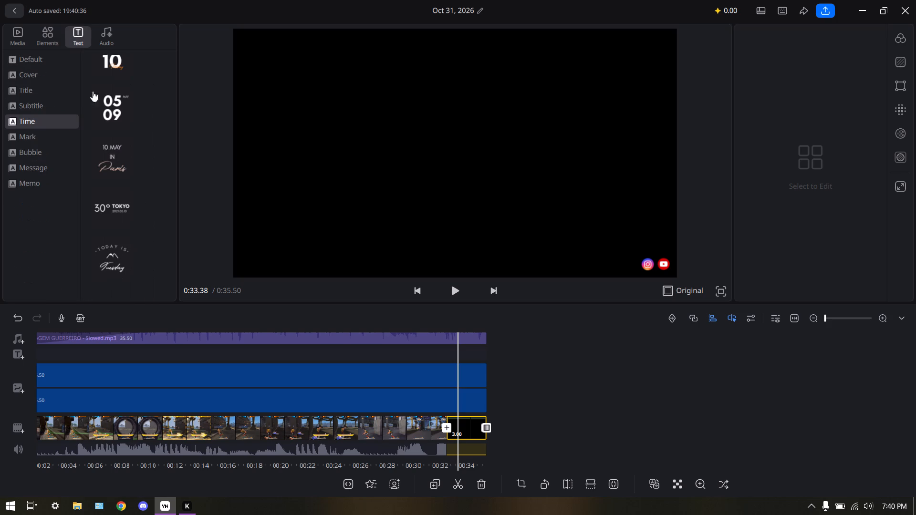
pyautogui.scroll(-2, 122, 139)
pyautogui.click(51, 168)
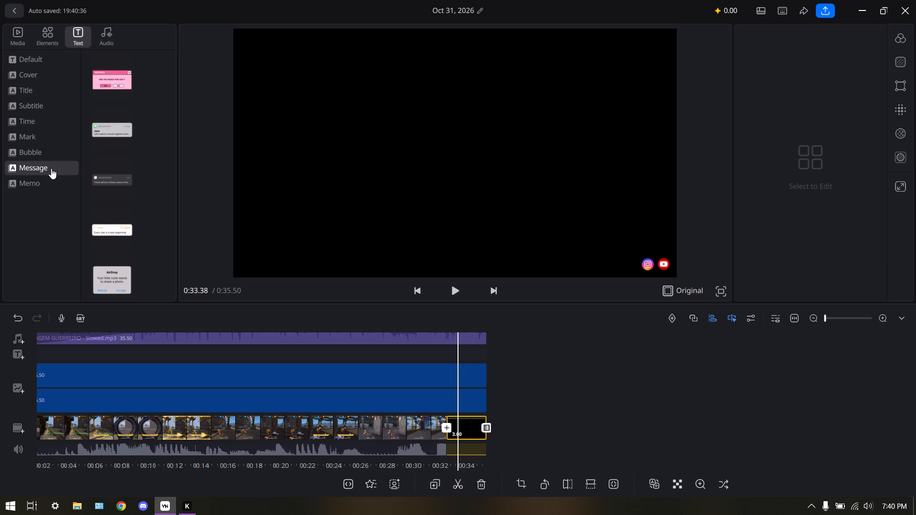
pyautogui.click(48, 183)
pyautogui.scroll(1, 50, 155)
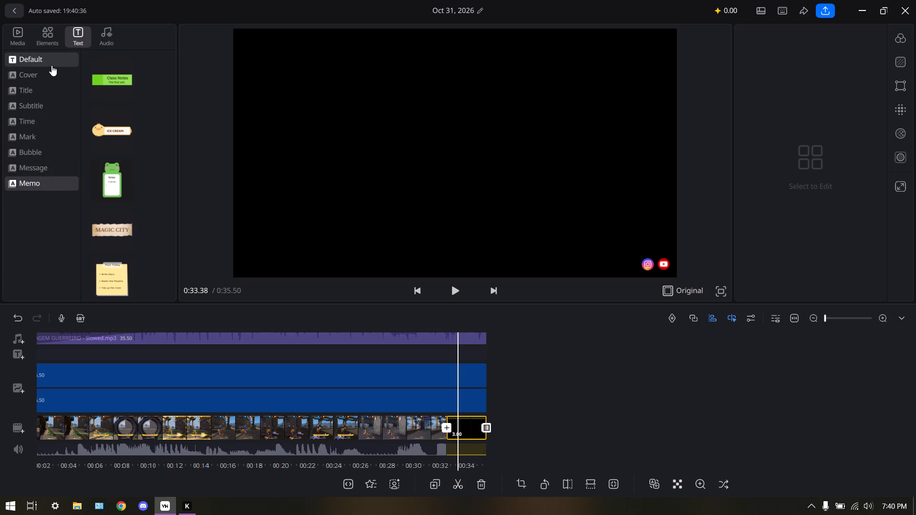
# Examine the Cover text templates for a title that suits the end screen.
pyautogui.click(51, 69)
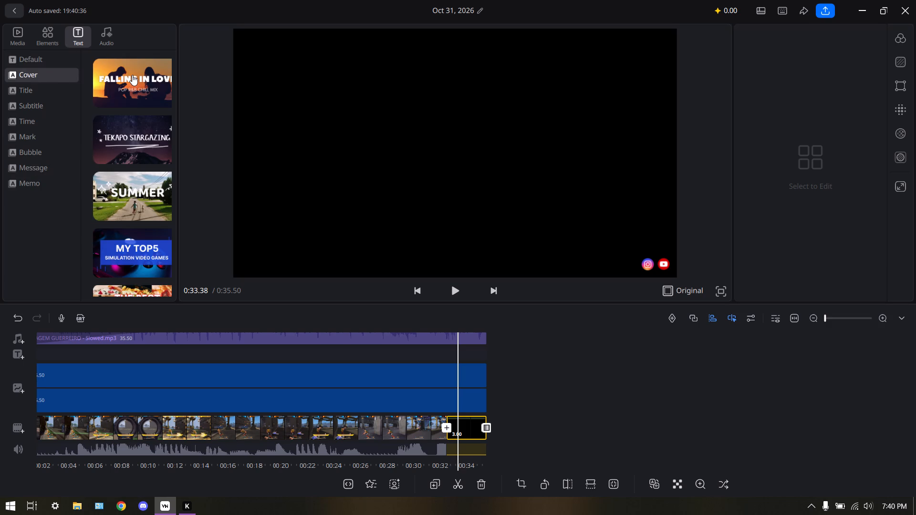
pyautogui.scroll(-3, 129, 112)
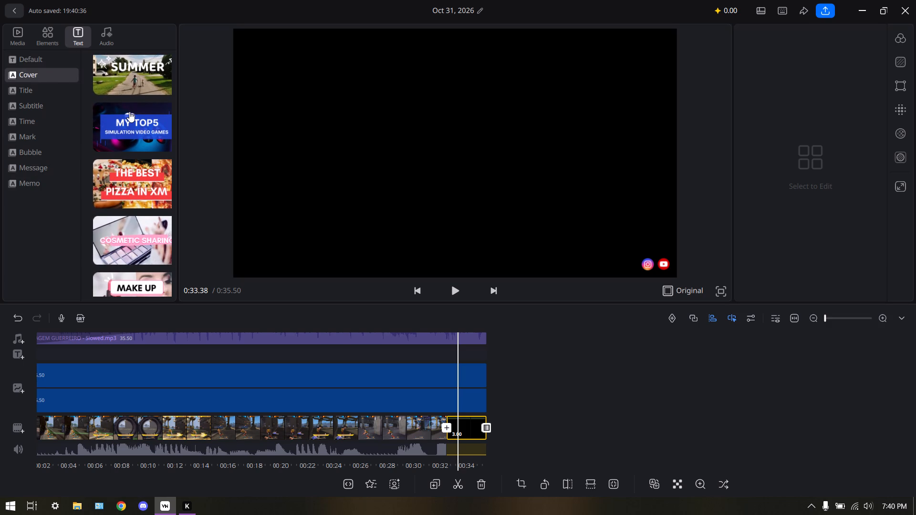
pyautogui.scroll(-1, 129, 113)
pyautogui.scroll(1, 129, 113)
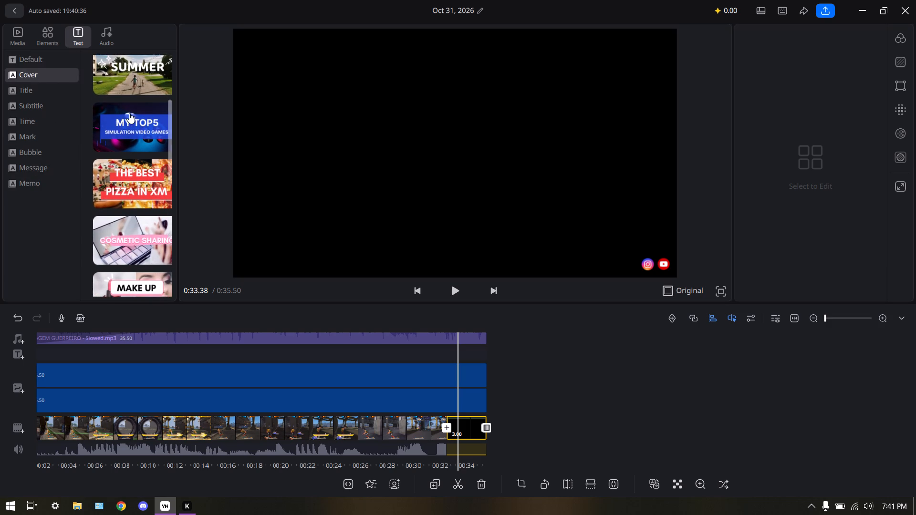
pyautogui.scroll(1, 126, 123)
pyautogui.scroll(-2, 125, 150)
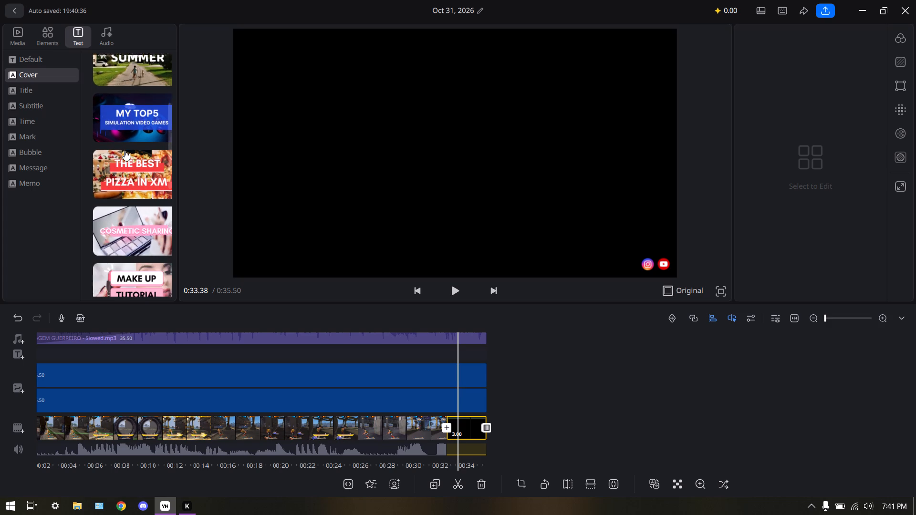
pyautogui.scroll(-12, 125, 150)
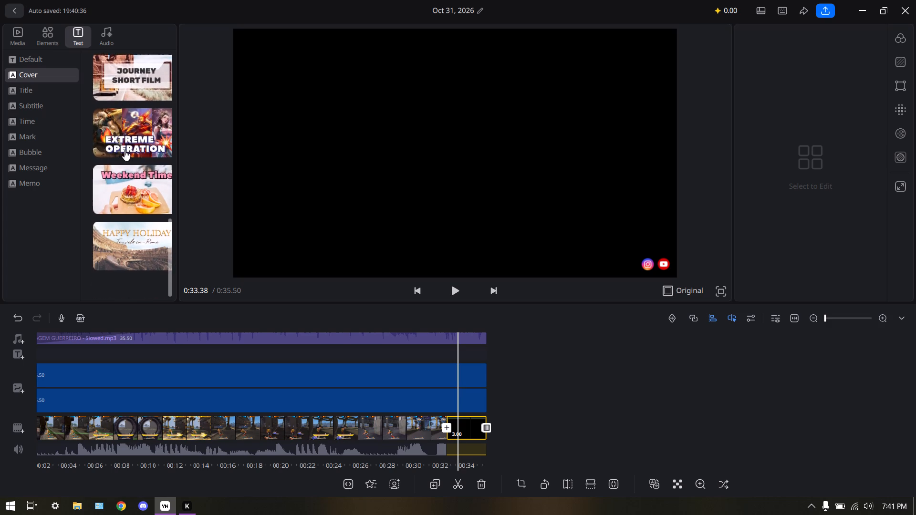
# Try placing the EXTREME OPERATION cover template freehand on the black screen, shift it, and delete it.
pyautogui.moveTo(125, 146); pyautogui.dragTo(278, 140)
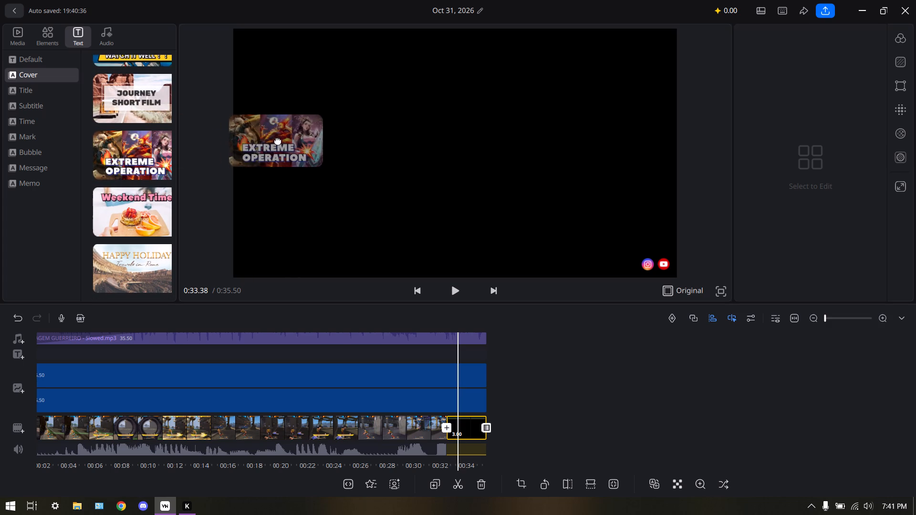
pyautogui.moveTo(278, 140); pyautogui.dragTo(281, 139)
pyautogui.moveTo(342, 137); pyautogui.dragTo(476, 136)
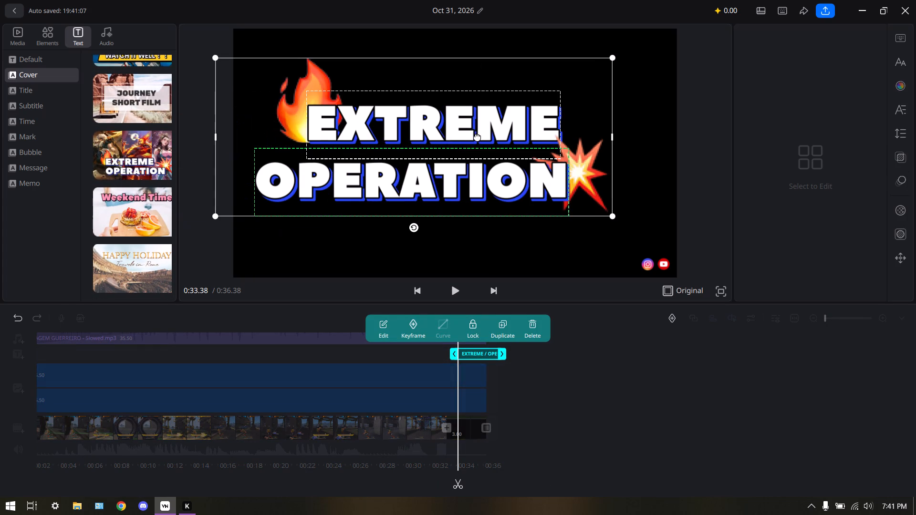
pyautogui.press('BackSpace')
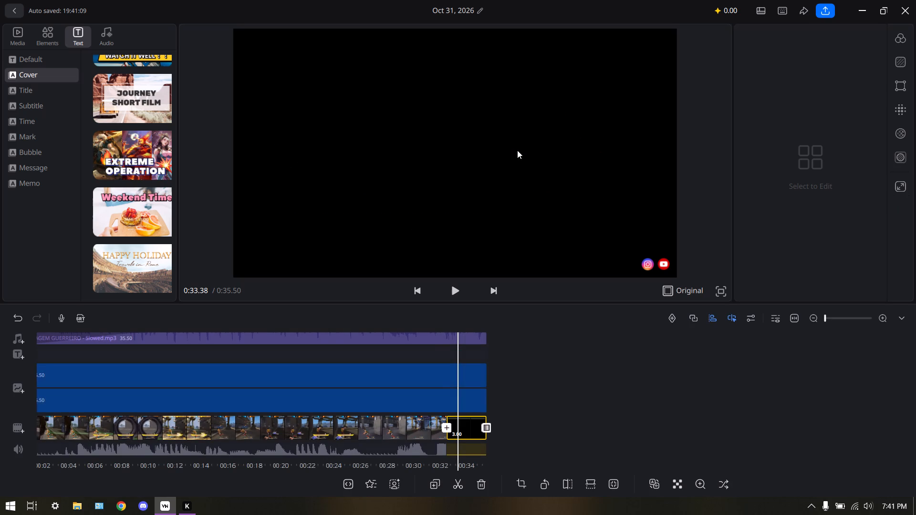
# Add the EXTREME OPERATION cover text template centred on the black screen at 0:33.38 and select it in the preview.
pyautogui.click(163, 155)
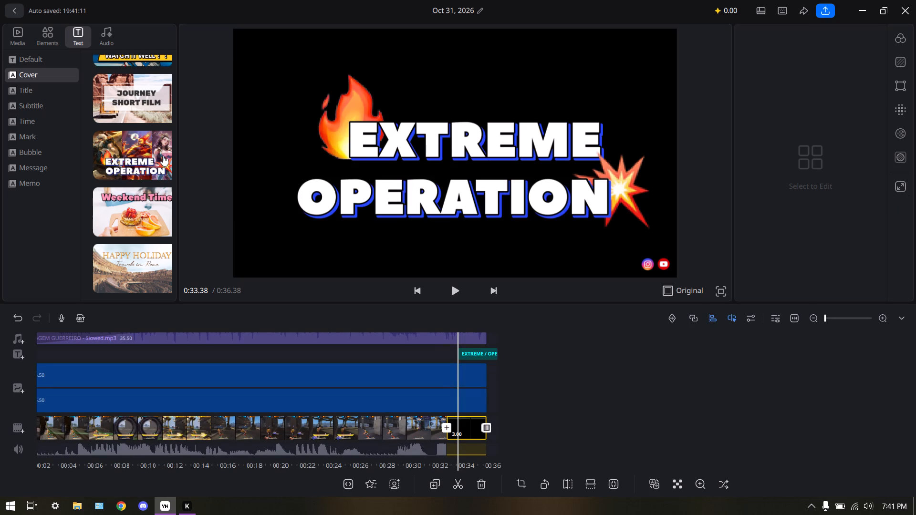
pyautogui.moveTo(478, 166); pyautogui.dragTo(487, 168)
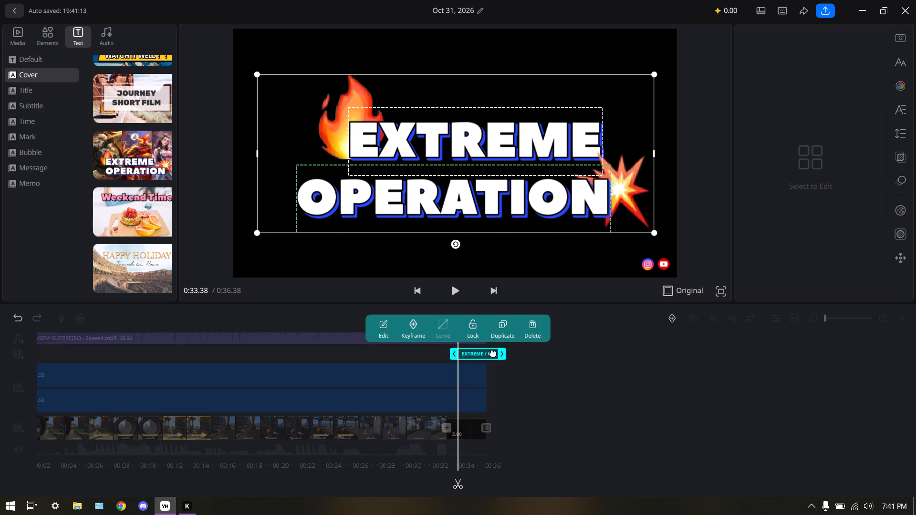
# Open the EXTREME OPERATION title's text for editing, try a letter in the OPERATION line, clear it, and activate the EXTREME line.
pyautogui.click(606, 214)
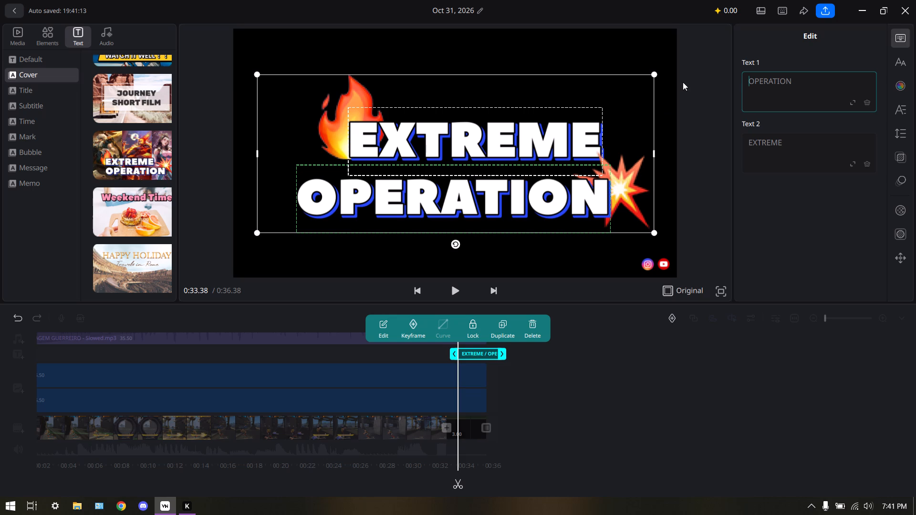
pyautogui.press('a')
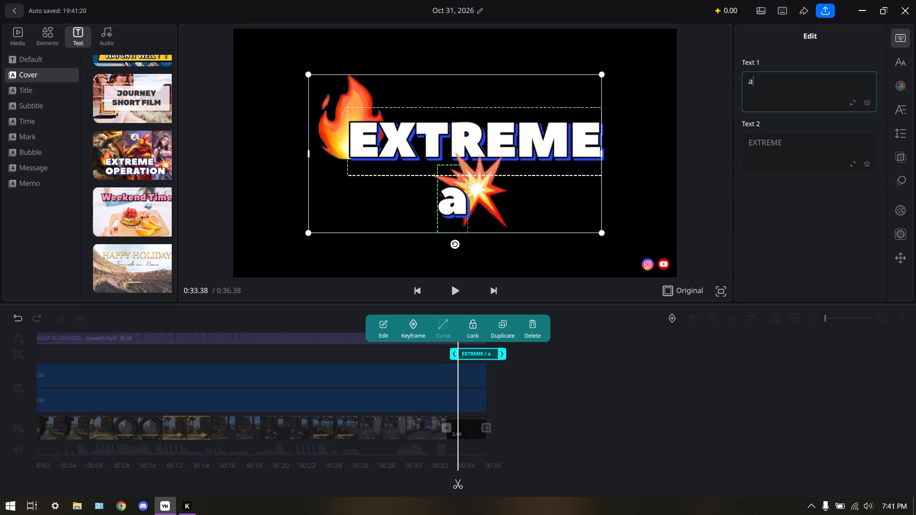
pyautogui.click(753, 83)
pyautogui.press('BackSpace')
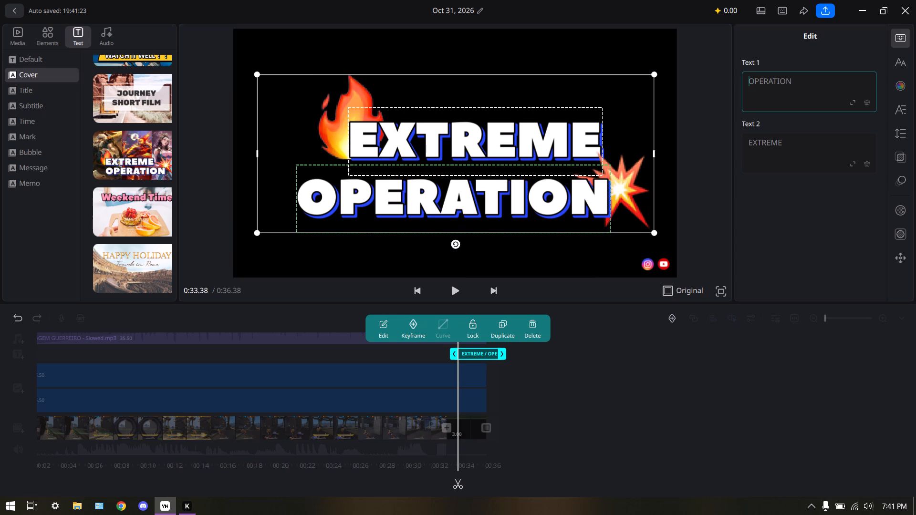
pyautogui.click(793, 158)
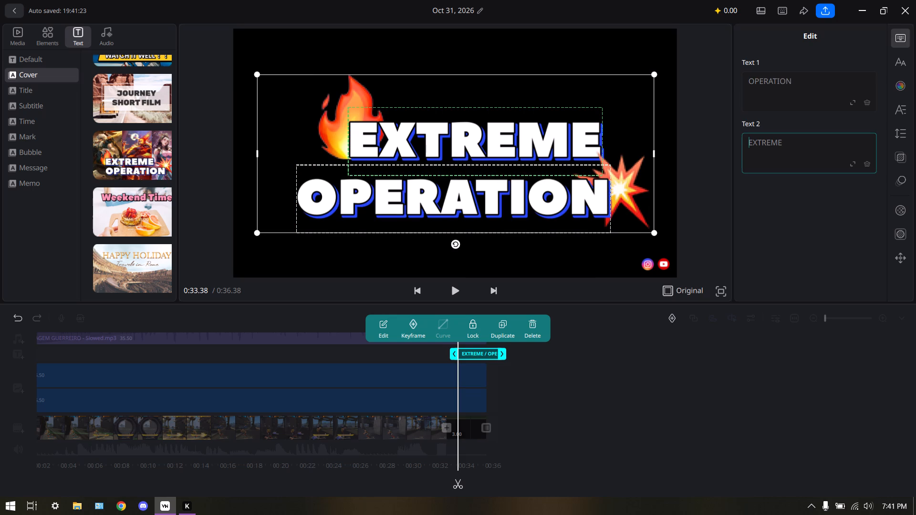
pyautogui.press('BackSpace')
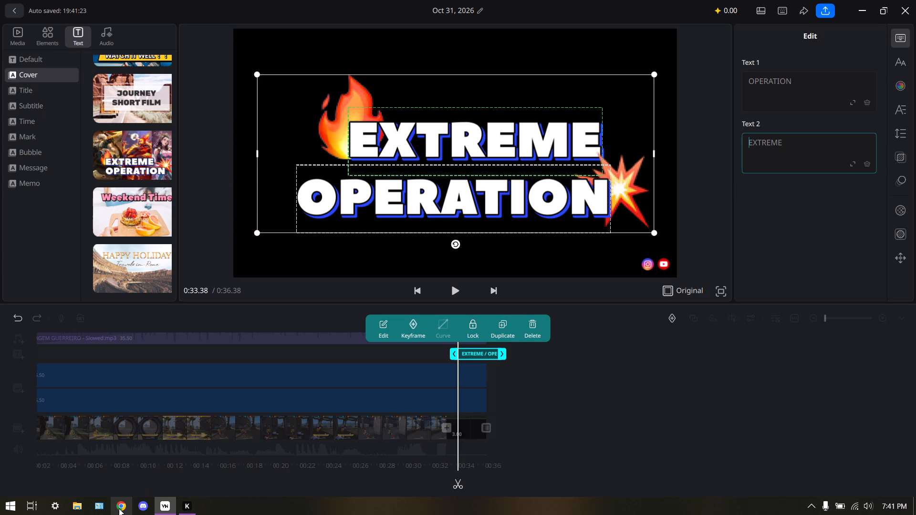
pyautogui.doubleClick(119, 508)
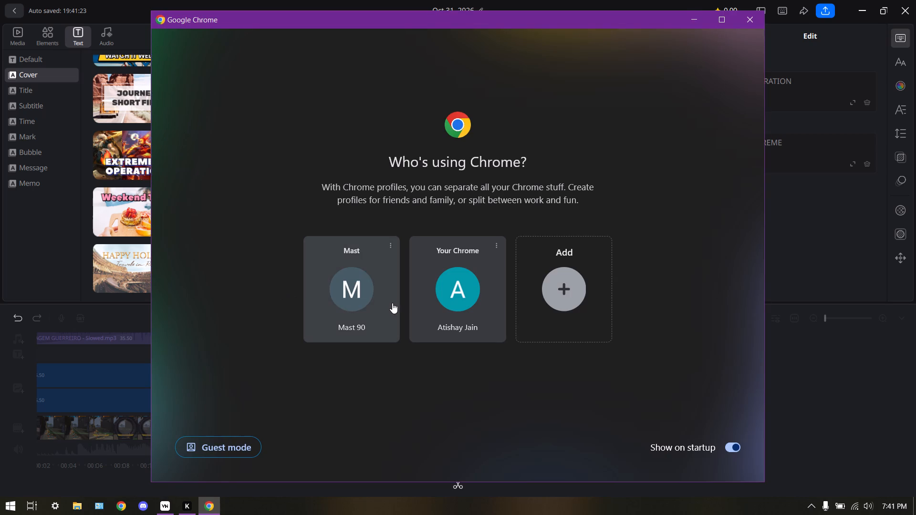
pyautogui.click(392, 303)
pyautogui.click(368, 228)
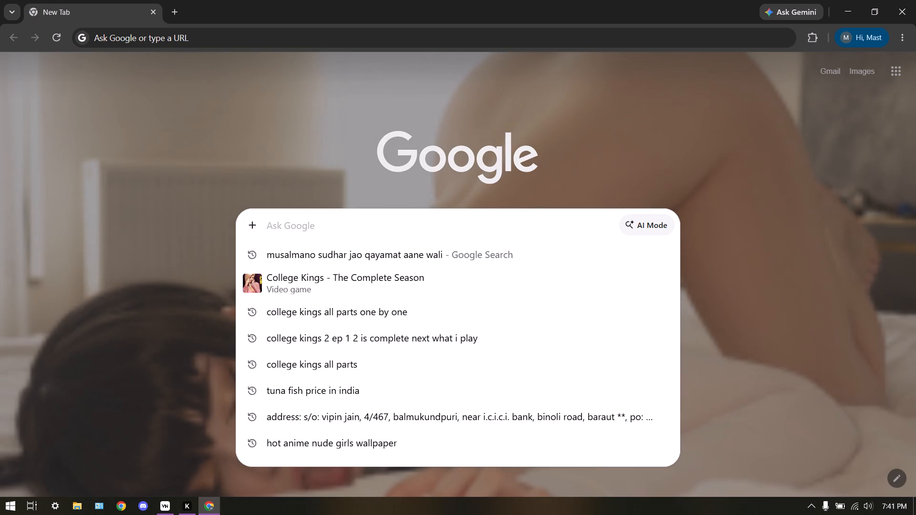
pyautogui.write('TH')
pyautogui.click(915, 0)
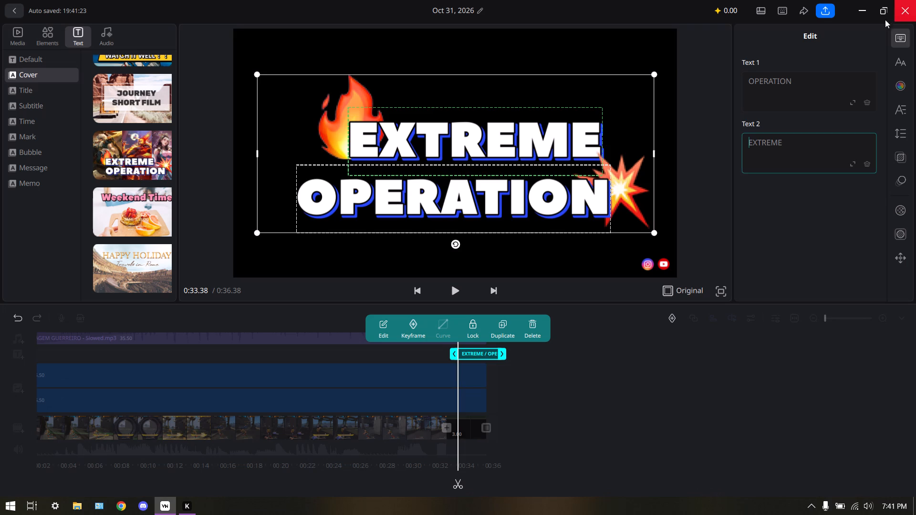
# Switch to Chrome, search Google for "thank for watching", copy the phrase, and return to the video editor.
pyautogui.doubleClick(124, 506)
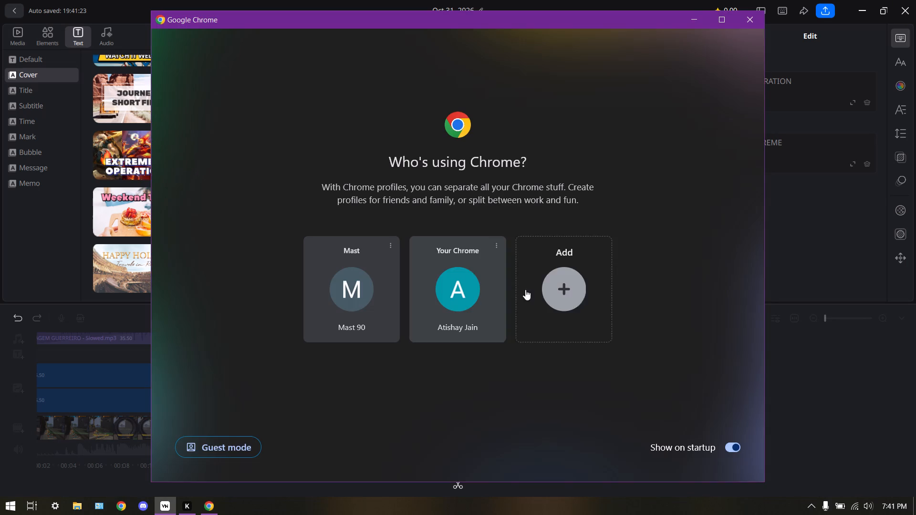
pyautogui.click(480, 285)
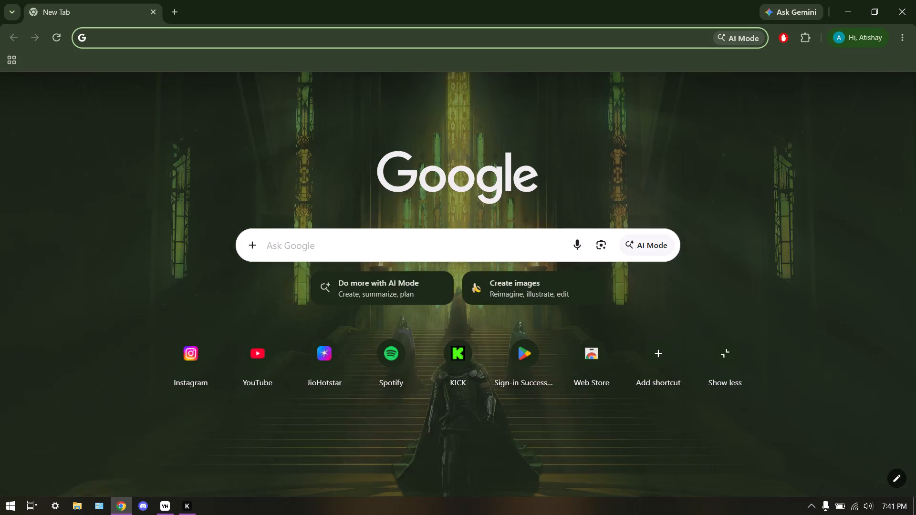
pyautogui.click(360, 237)
pyautogui.write('THANK')
pyautogui.press('space')
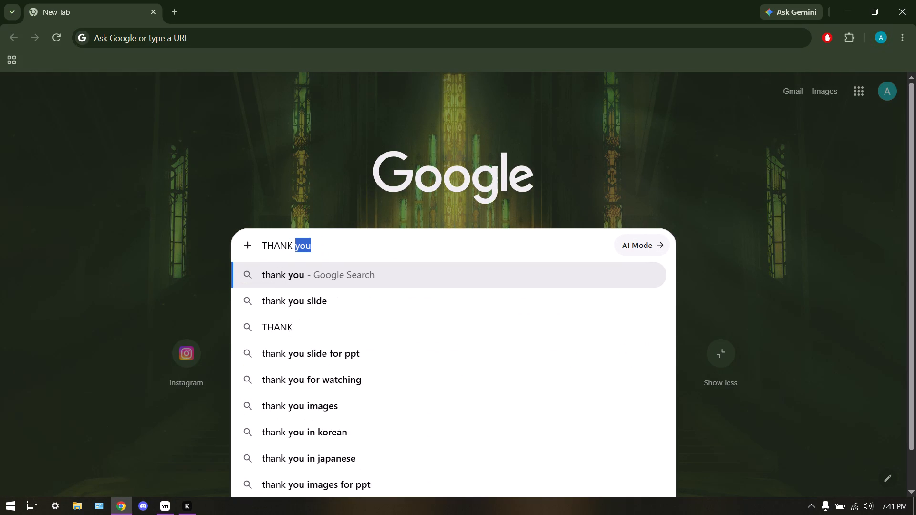
pyautogui.write('FOR')
pyautogui.press('space')
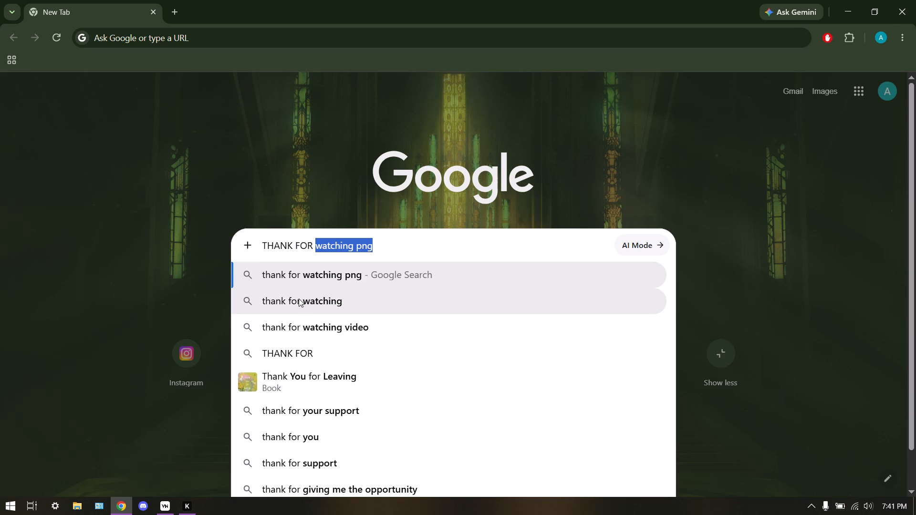
pyautogui.click(299, 294)
pyautogui.tripleClick(142, 108)
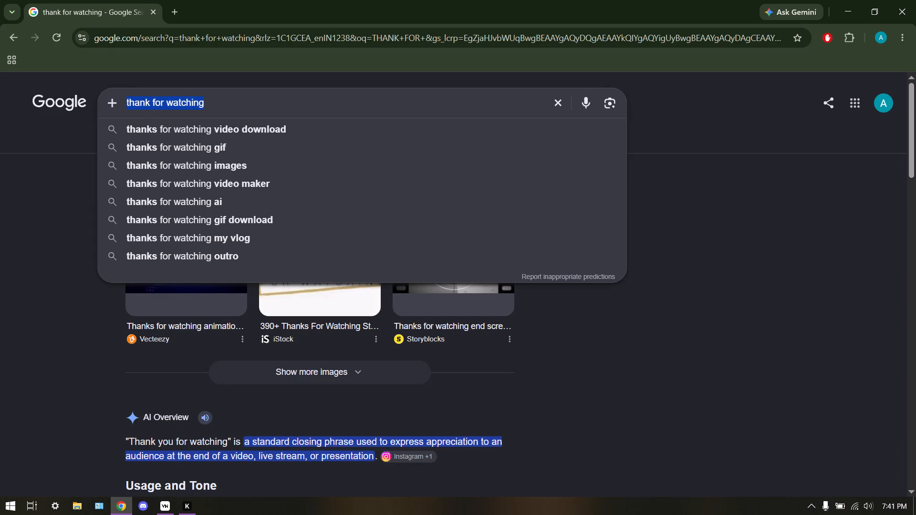
pyautogui.hotkey('ctrl', 'c')
pyautogui.hotkey('ctrl', 'c')
pyautogui.click(915, 0)
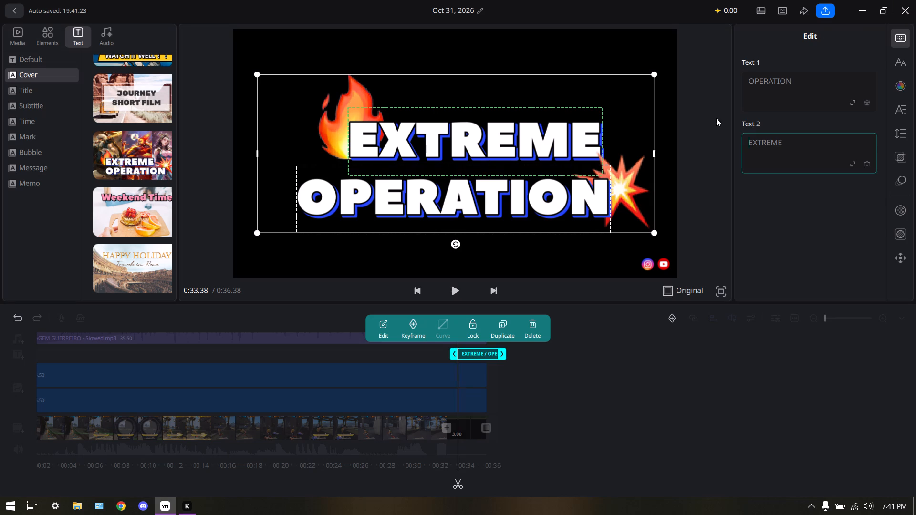
# Replace the title's EXTREME line with "thank for", using the copied phrase without its last word.
pyautogui.hotkey('ctrl', 'v')
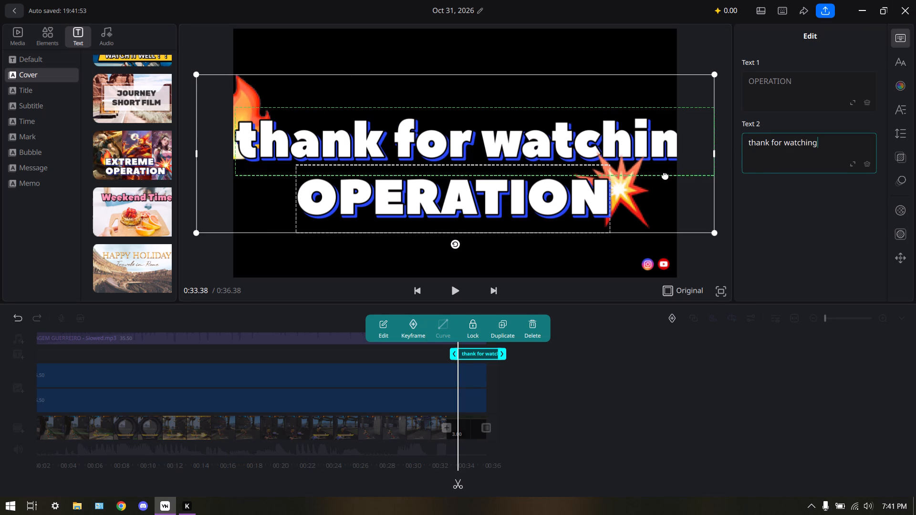
pyautogui.press('BackSpace')
pyautogui.press('BackSpace')
pyautogui.press('BackSpace')
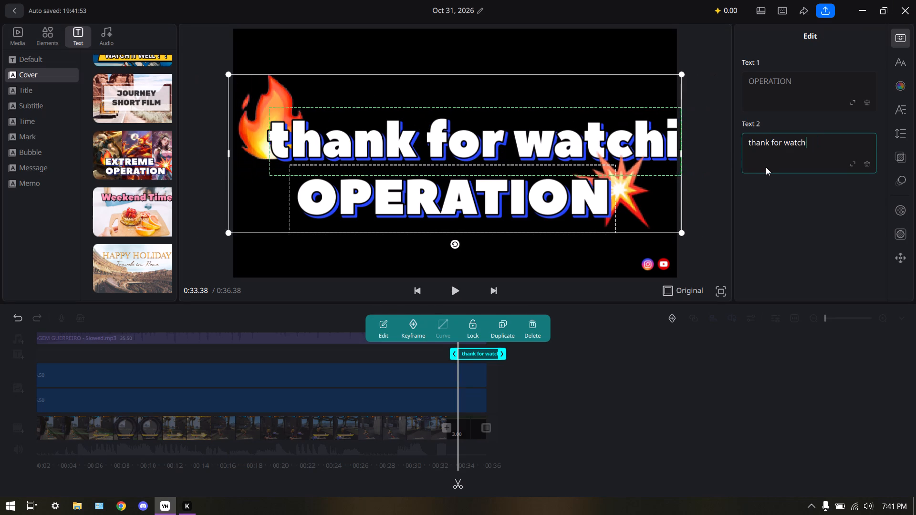
pyautogui.press('BackSpace')
pyautogui.press('BackSpace')
pyautogui.press('BackSpace')
pyautogui.press('BackSpace')
pyautogui.press('BackSpace')
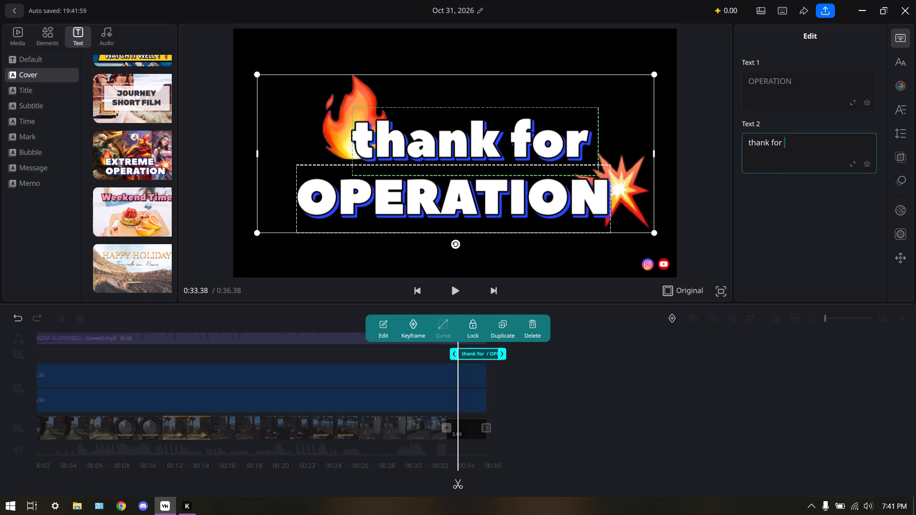
# Replace the title's OPERATION line with "watching" from the copied phrase and leave text editing.
pyautogui.click(801, 87)
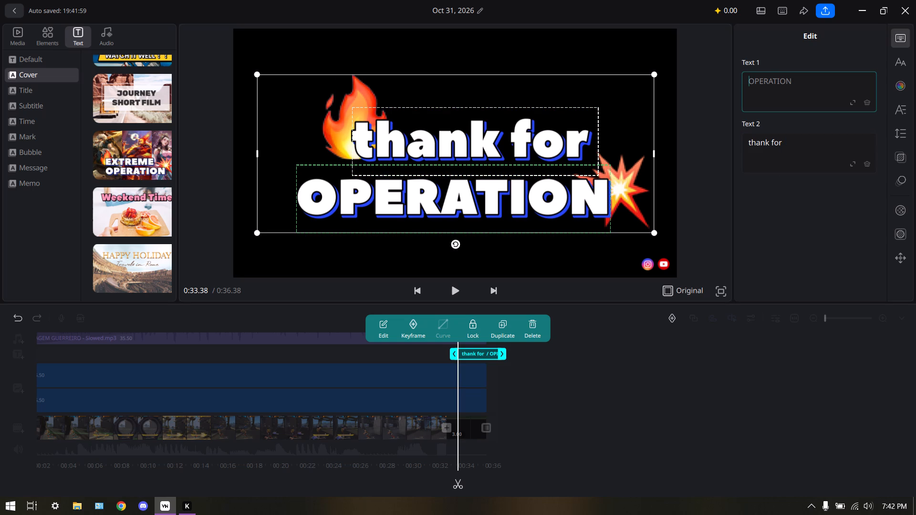
pyautogui.hotkey('ctrl', 'v')
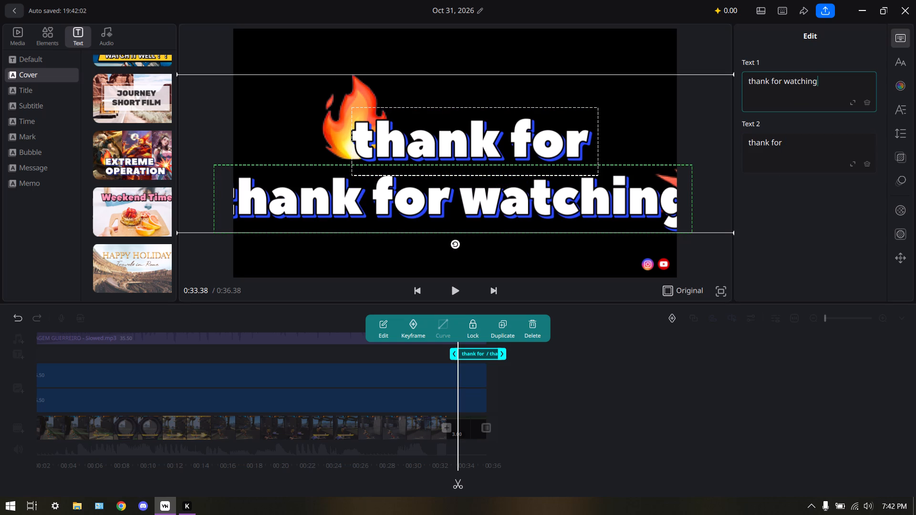
pyautogui.click(779, 82)
pyautogui.press('BackSpace')
pyautogui.press('BackSpace')
pyautogui.press('BackSpace')
pyautogui.press('BackSpace')
pyautogui.press('BackSpace')
pyautogui.press('BackSpace')
pyautogui.press('BackSpace')
pyautogui.press('BackSpace')
pyautogui.press('BackSpace')
pyautogui.press('BackSpace')
pyautogui.press('BackSpace')
pyautogui.press('BackSpace')
pyautogui.press('BackSpace')
pyautogui.press('BackSpace')
pyautogui.press('BackSpace')
pyautogui.press('BackSpace')
pyautogui.press('BackSpace')
pyautogui.press('BackSpace')
pyautogui.press('BackSpace')
pyautogui.press('BackSpace')
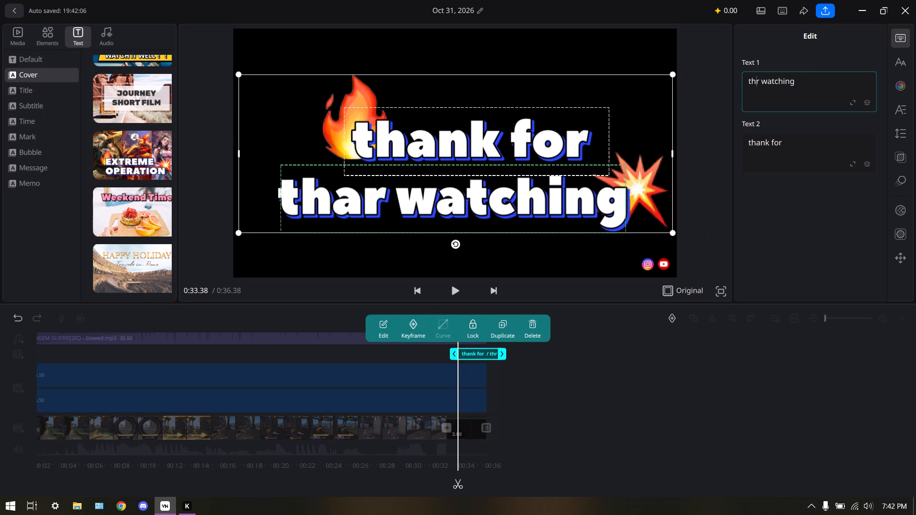
pyautogui.click(755, 87)
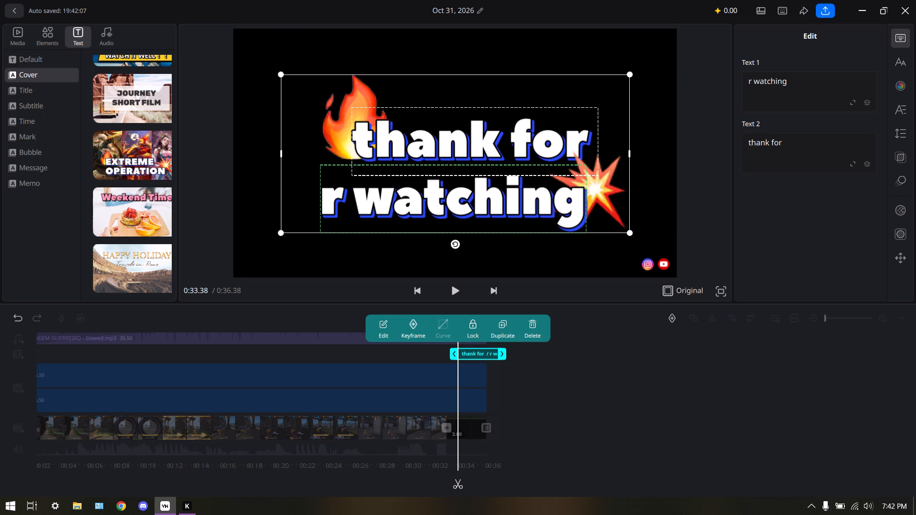
pyautogui.click(750, 85)
pyautogui.press('BackSpace')
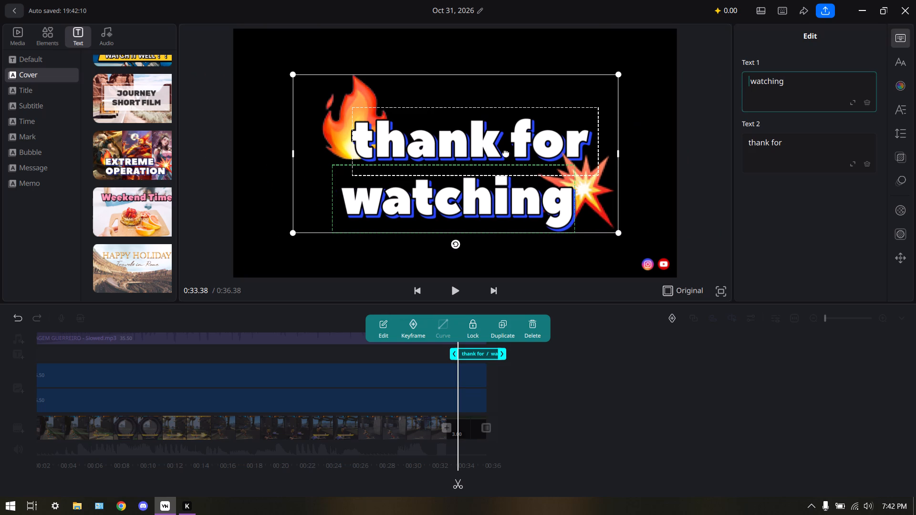
pyautogui.click(580, 362)
pyautogui.click(477, 354)
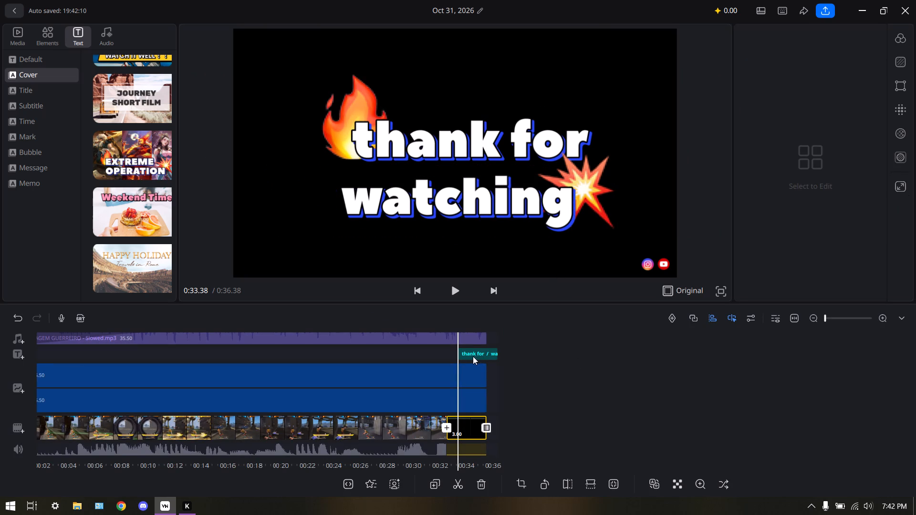
# Shift the "thank for watching" title clip earlier on the timeline so it lines up with the 3-second black clip.
pyautogui.click(474, 352)
pyautogui.moveTo(456, 350); pyautogui.dragTo(448, 355)
pyautogui.click(496, 373)
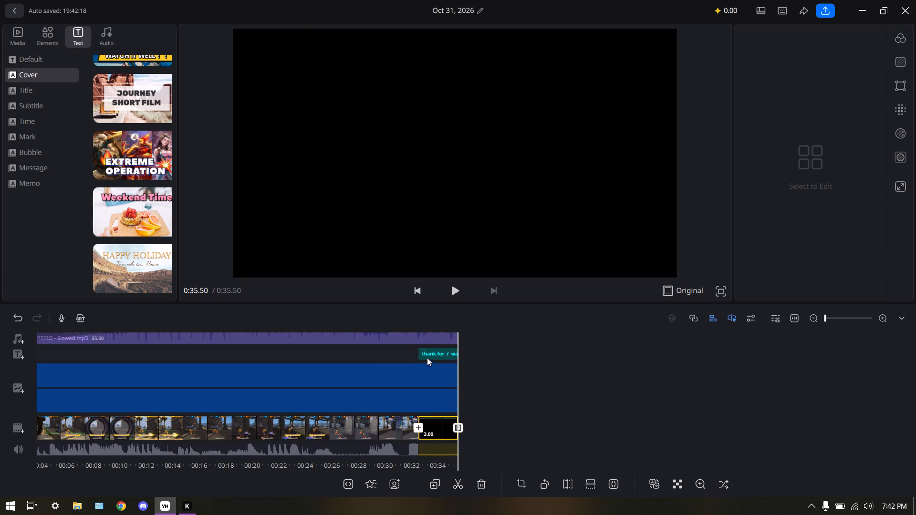
# Apply a Blur transition with duration 0.8 between the gameplay clip and the black end clip.
pyautogui.moveTo(352, 351); pyautogui.dragTo(440, 358)
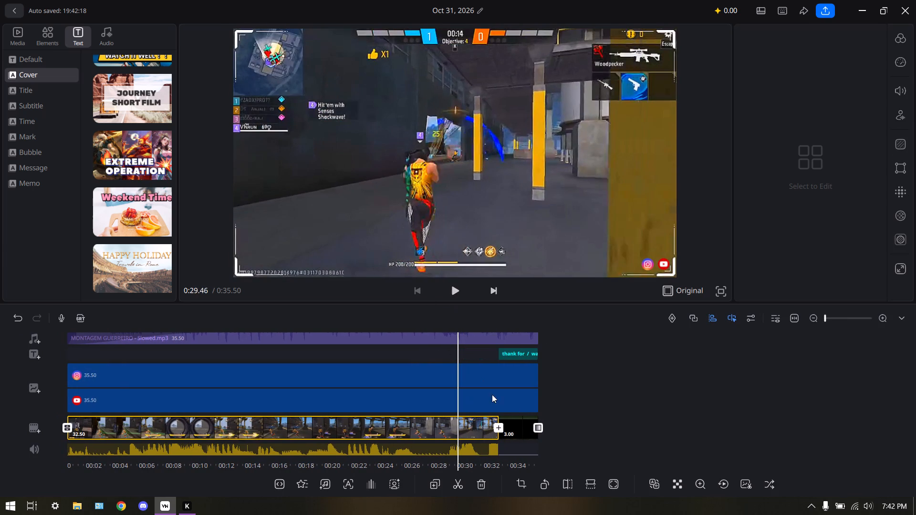
pyautogui.click(497, 428)
pyautogui.click(459, 394)
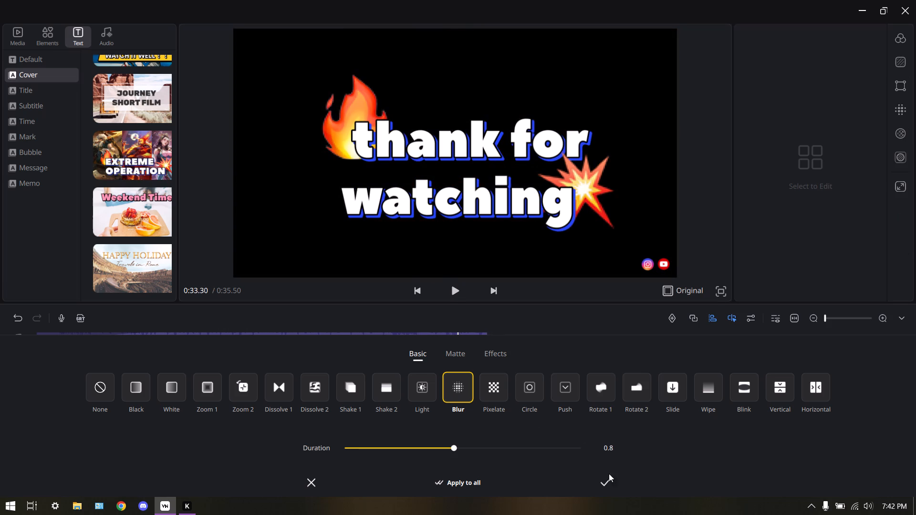
pyautogui.click(606, 483)
# Select the "thank for watching" title clip on the timeline.
pyautogui.click(507, 358)
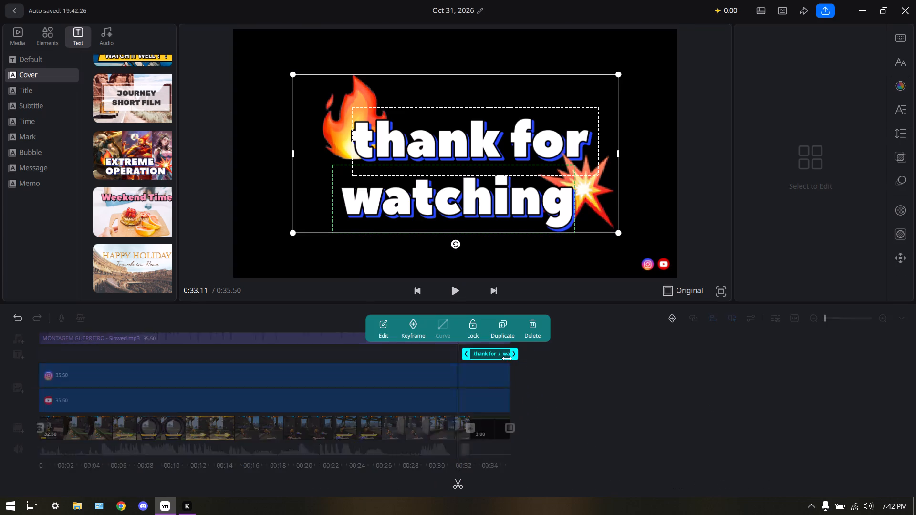
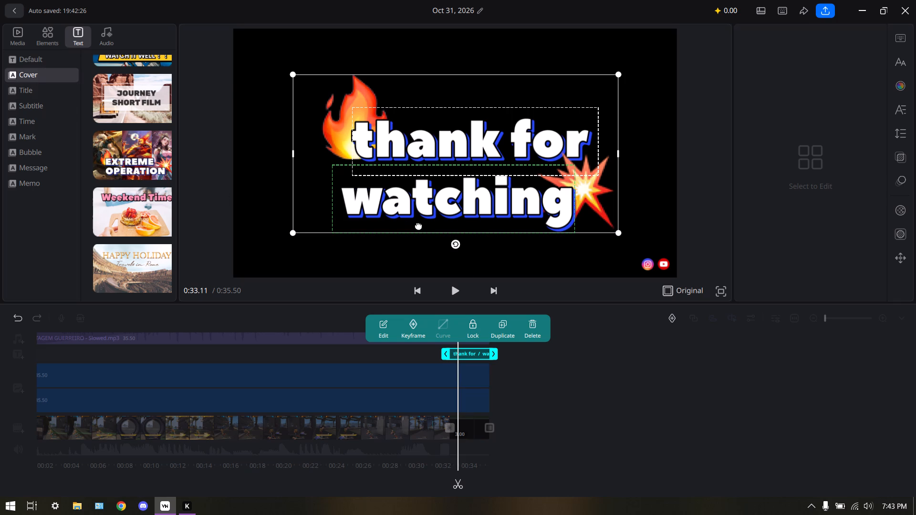
# Increase the font size of the title's "watching" line to 53.
pyautogui.click(381, 323)
pyautogui.click(903, 65)
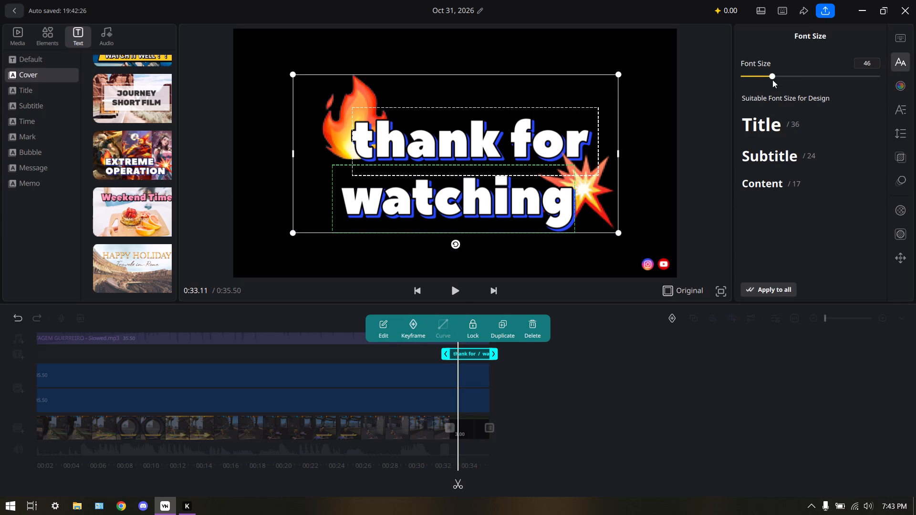
pyautogui.moveTo(772, 79); pyautogui.dragTo(777, 79)
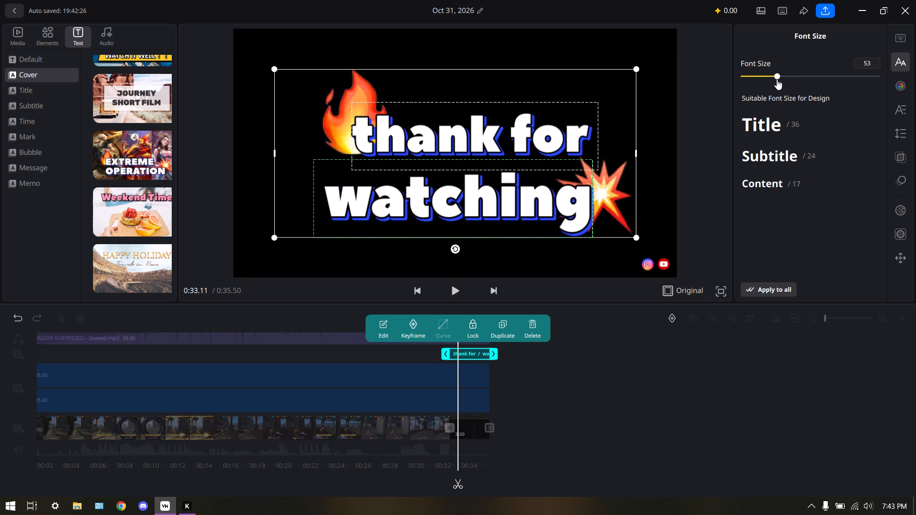
# Try the Fade and Gradient In animations on the "thank for watching" title, settling on Spin.
pyautogui.click(899, 117)
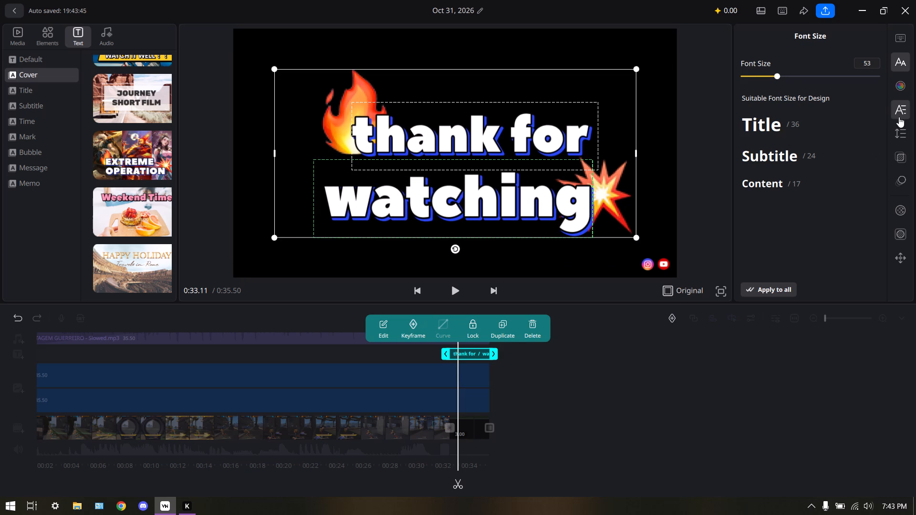
pyautogui.click(893, 137)
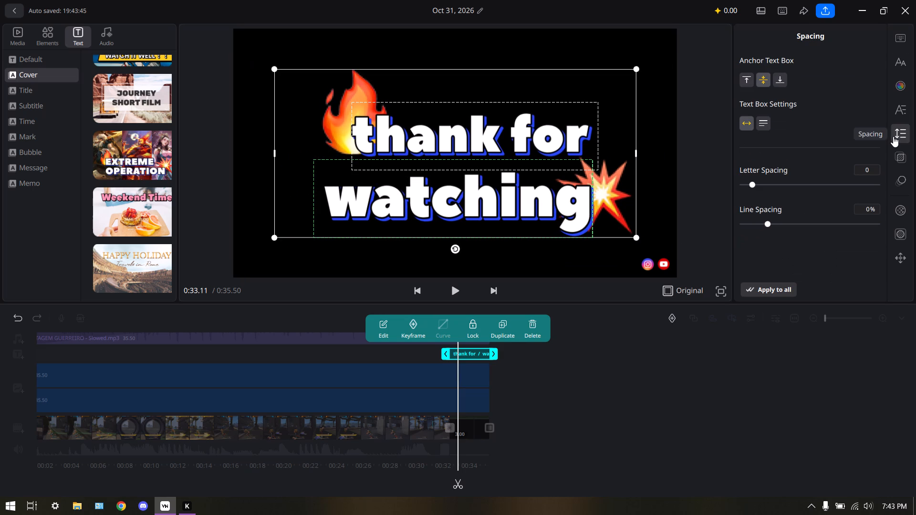
pyautogui.click(897, 158)
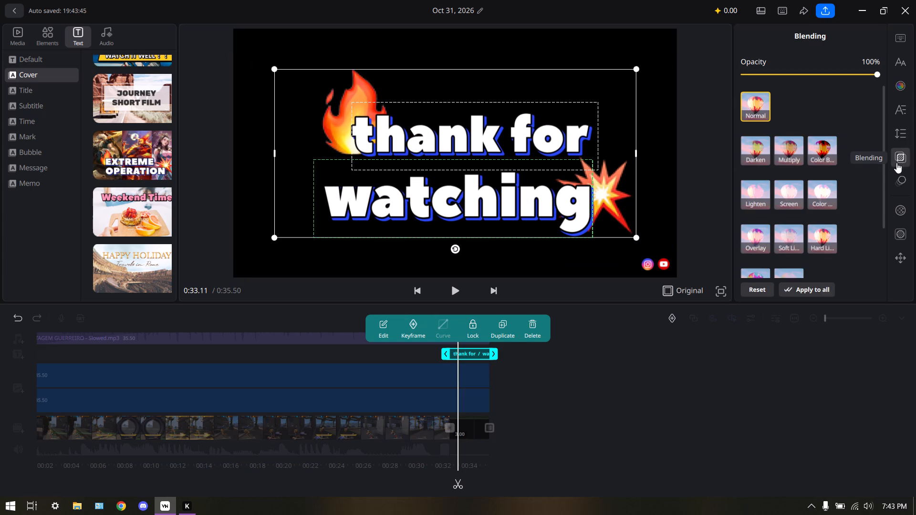
pyautogui.click(894, 177)
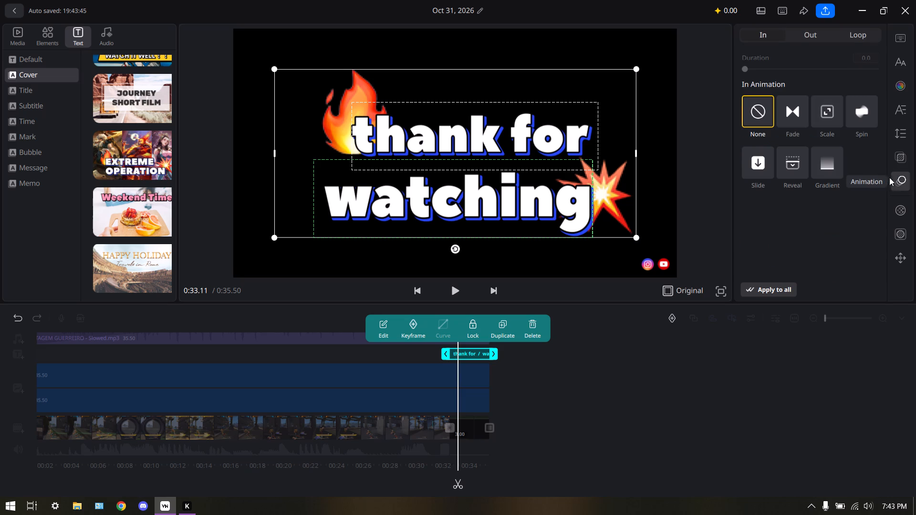
pyautogui.click(795, 128)
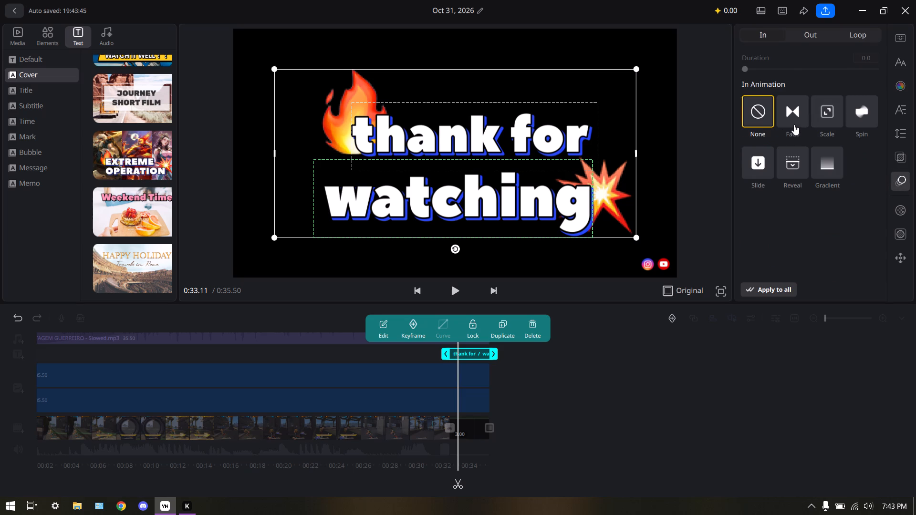
pyautogui.click(792, 118)
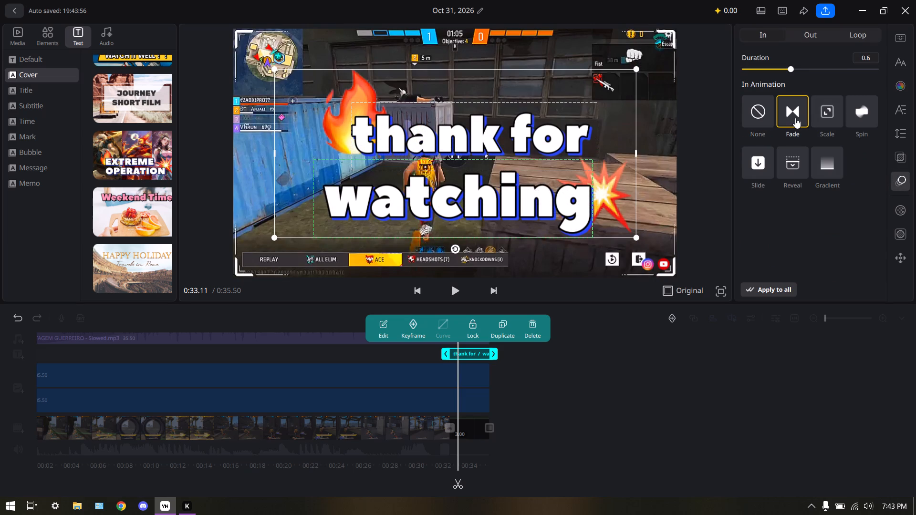
pyautogui.click(796, 118)
pyautogui.click(825, 116)
pyautogui.click(858, 119)
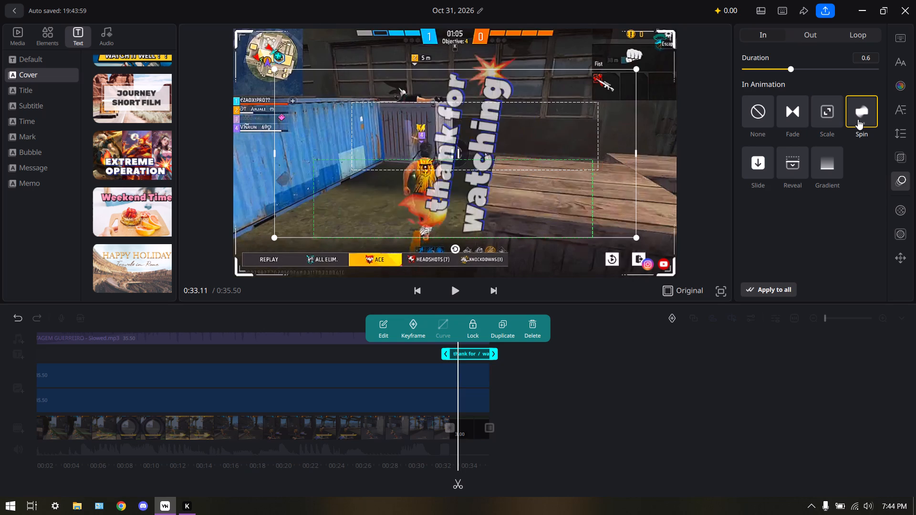
pyautogui.click(835, 159)
pyautogui.click(792, 165)
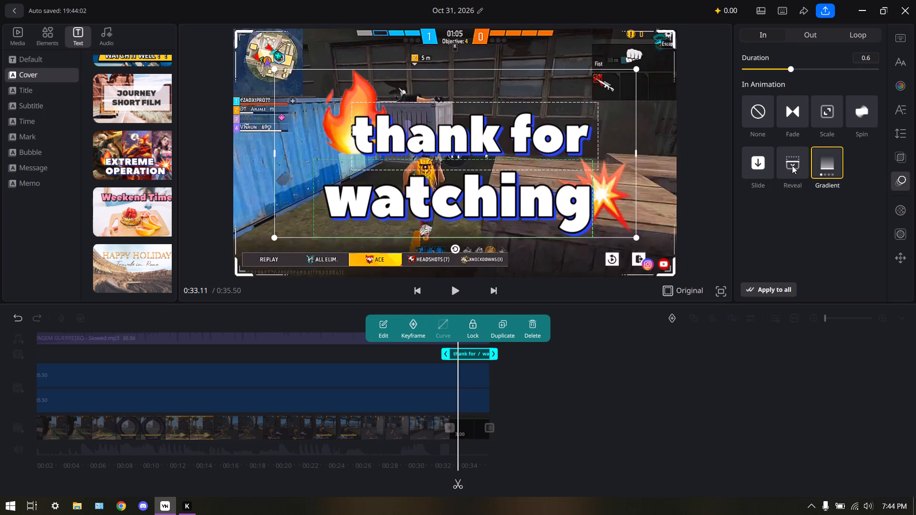
pyautogui.click(855, 122)
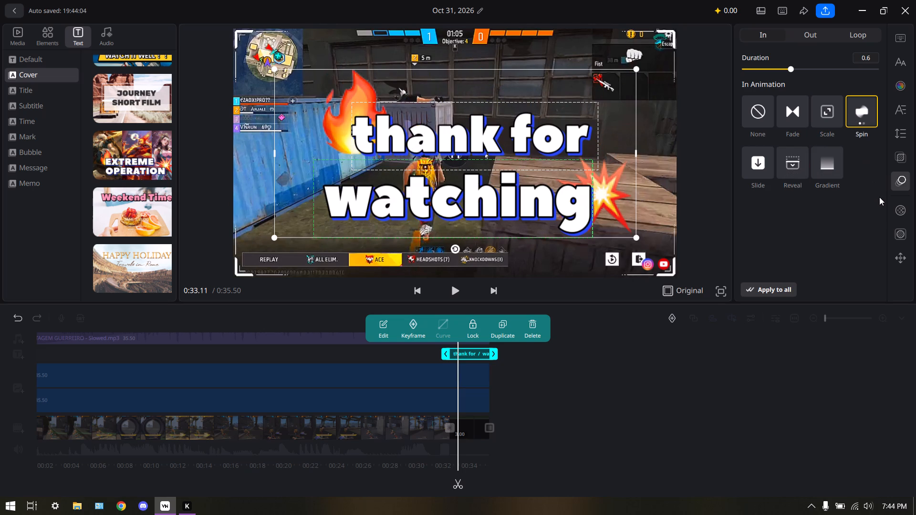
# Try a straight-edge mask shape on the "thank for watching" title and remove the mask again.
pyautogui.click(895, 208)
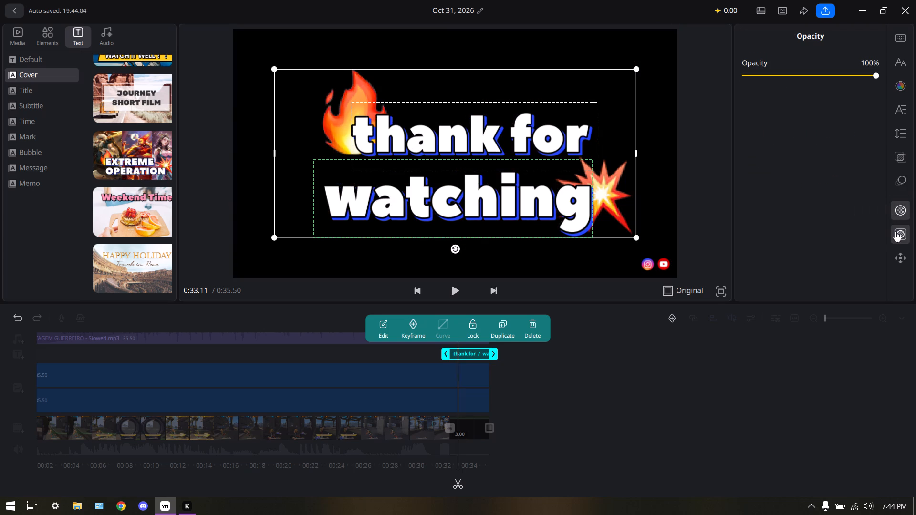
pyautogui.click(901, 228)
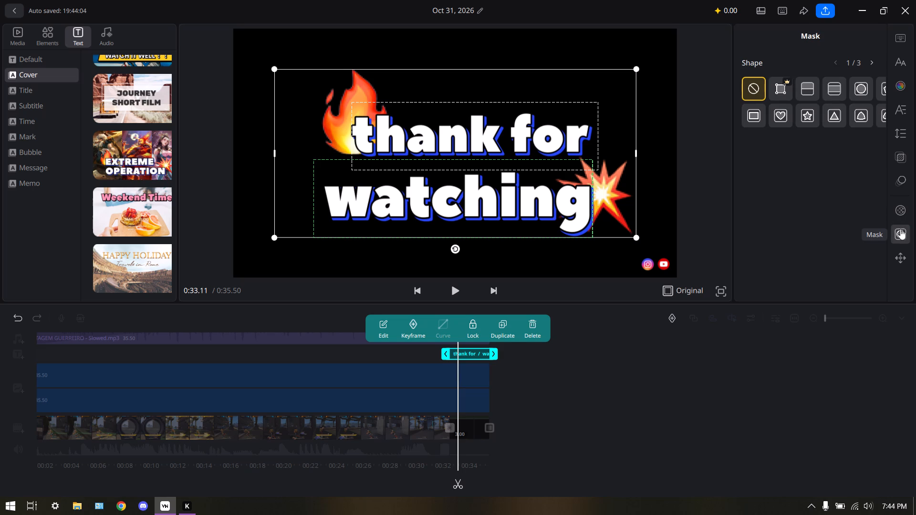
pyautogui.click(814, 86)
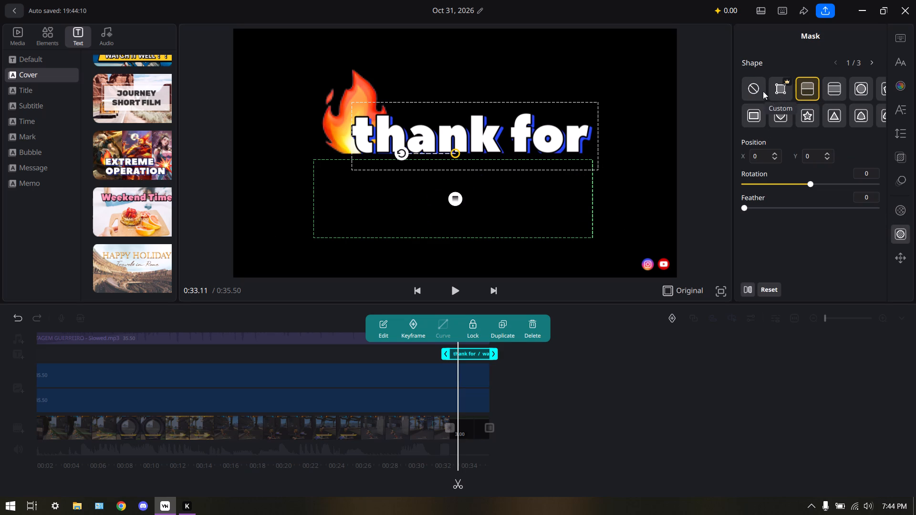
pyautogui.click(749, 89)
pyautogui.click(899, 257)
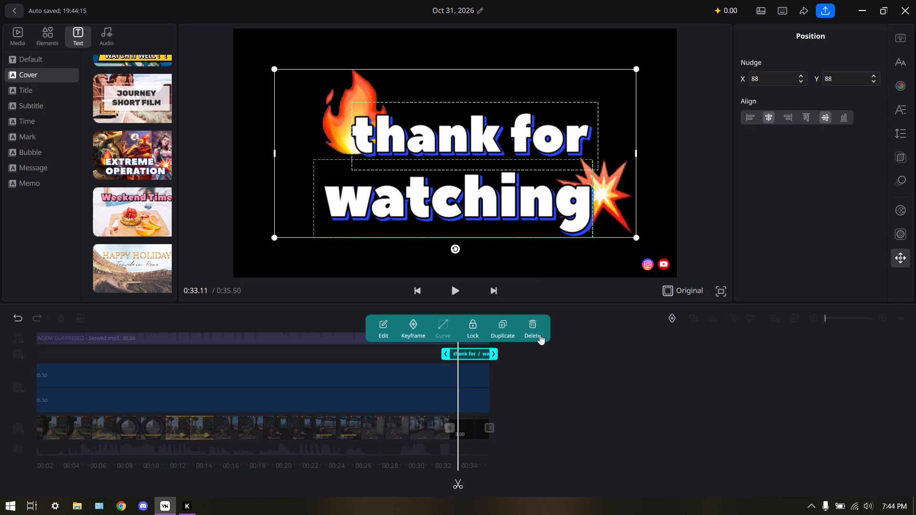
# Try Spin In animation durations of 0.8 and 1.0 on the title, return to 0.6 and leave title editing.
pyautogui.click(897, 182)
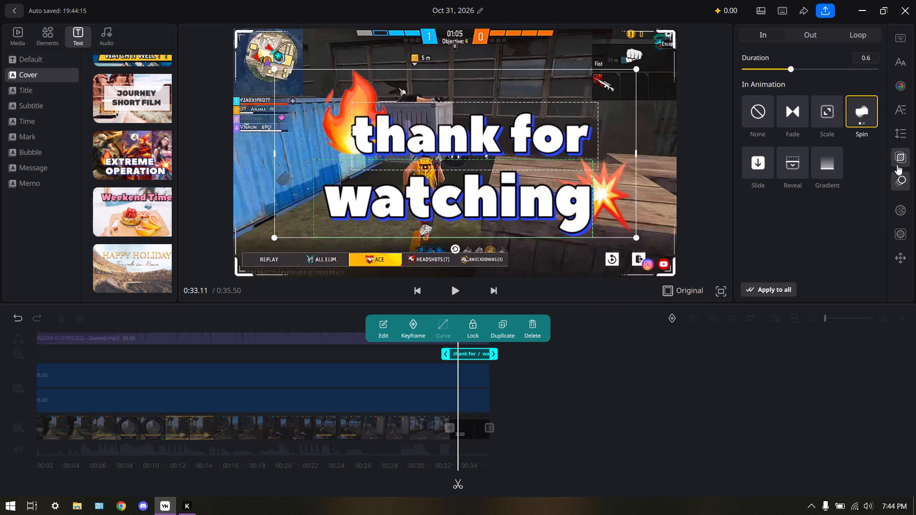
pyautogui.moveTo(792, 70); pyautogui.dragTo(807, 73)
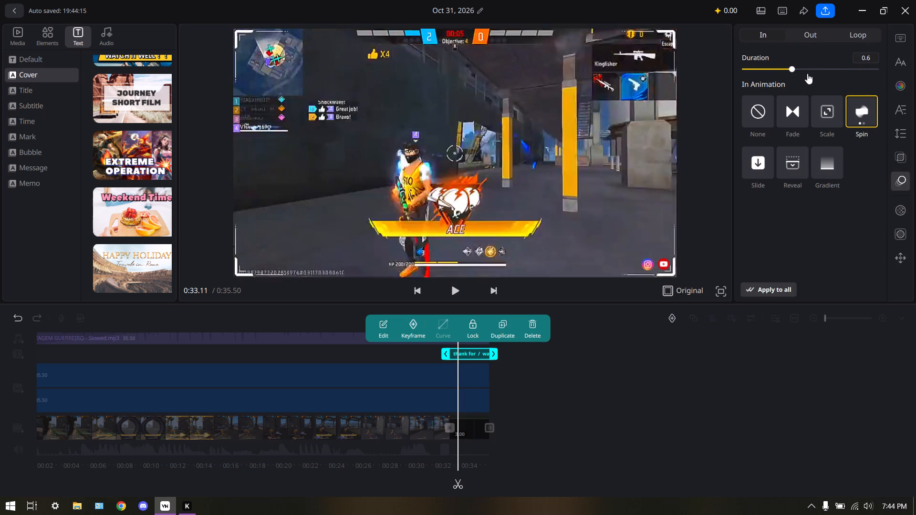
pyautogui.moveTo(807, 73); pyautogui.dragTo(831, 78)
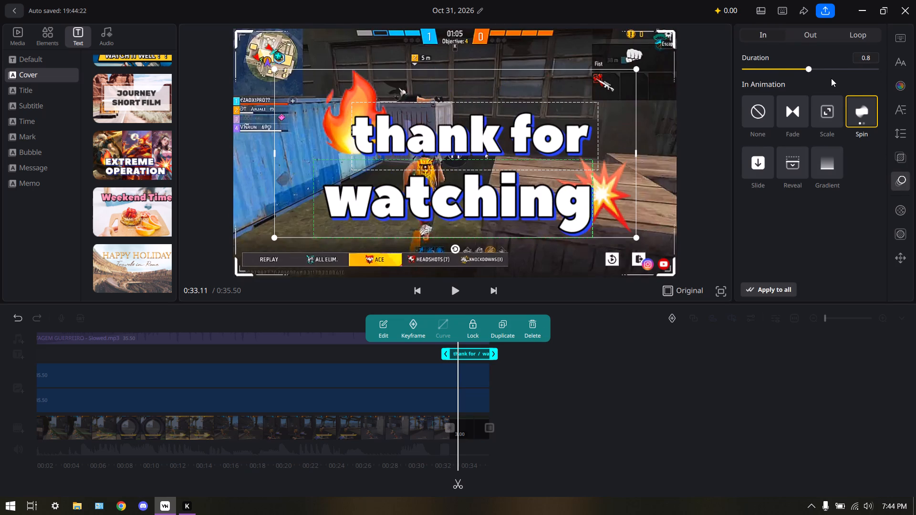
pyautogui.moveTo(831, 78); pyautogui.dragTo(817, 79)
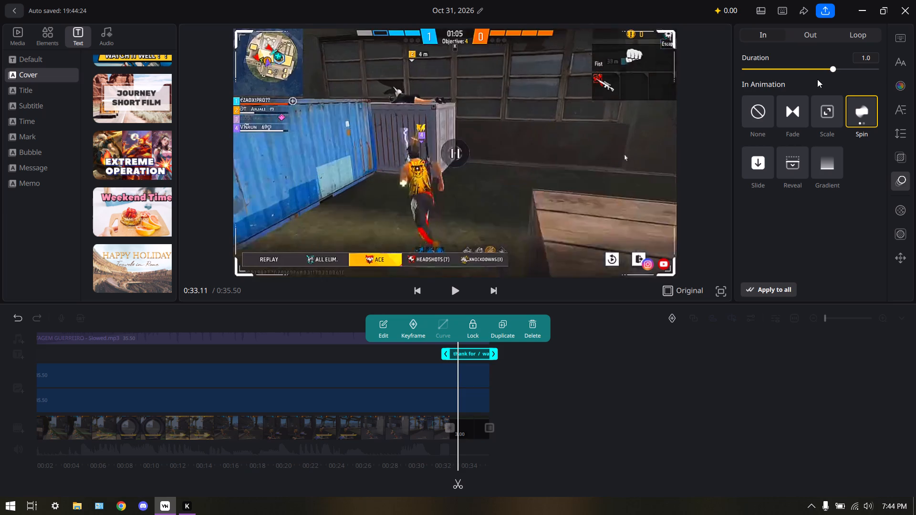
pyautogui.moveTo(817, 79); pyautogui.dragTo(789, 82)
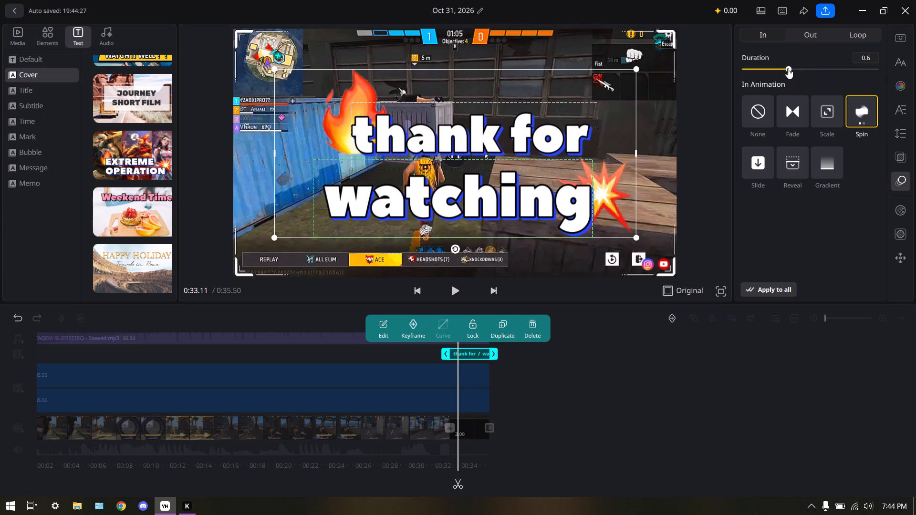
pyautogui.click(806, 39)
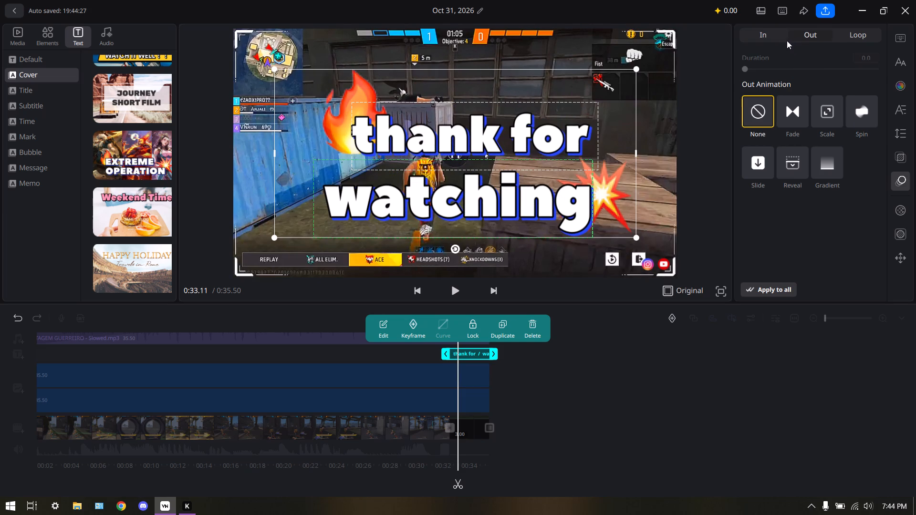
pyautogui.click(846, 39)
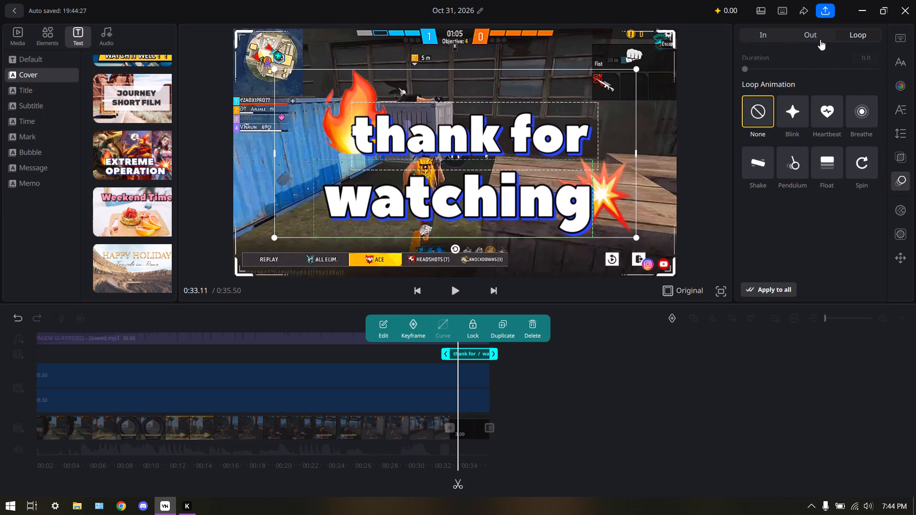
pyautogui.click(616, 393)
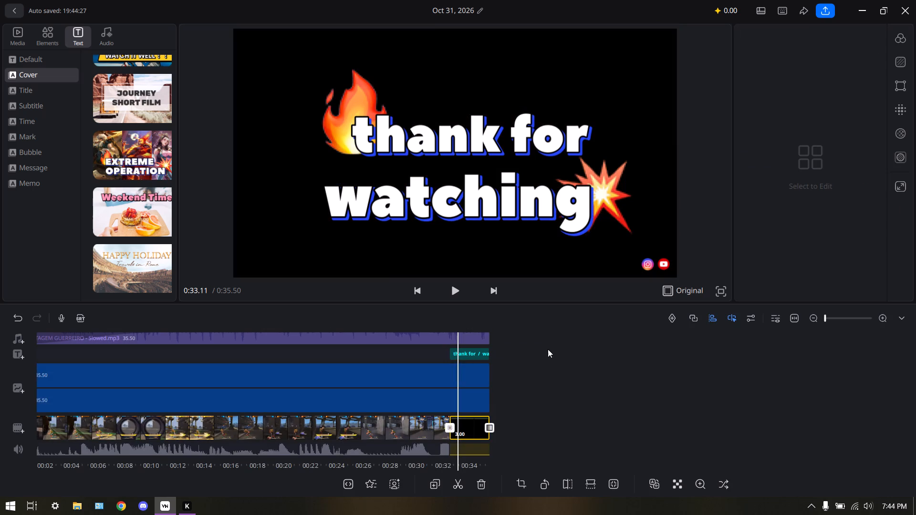
# Play the video around the change from the gameplay clip to the black end screen.
pyautogui.moveTo(548, 349); pyautogui.dragTo(625, 343)
pyautogui.click(458, 291)
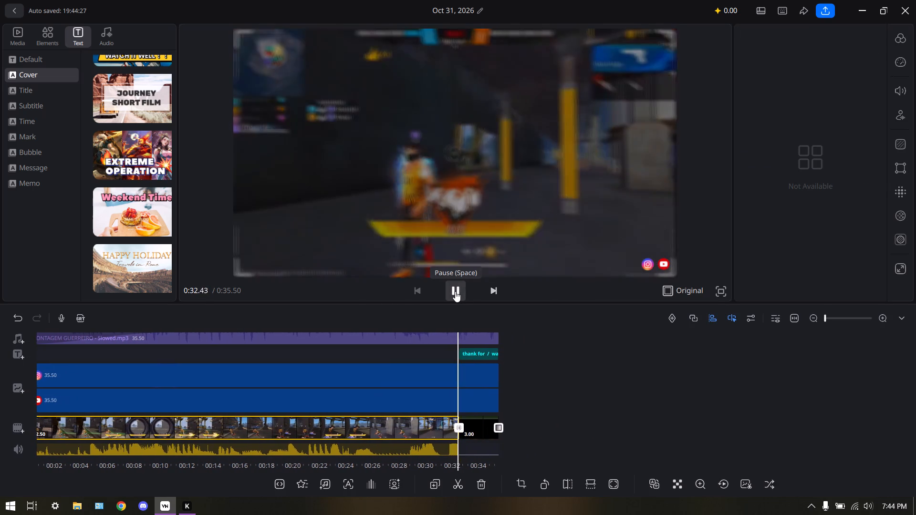
# Set the music clip's fade-out to 5.9 so it fades under the end screen, and apply the fade.
pyautogui.click(409, 340)
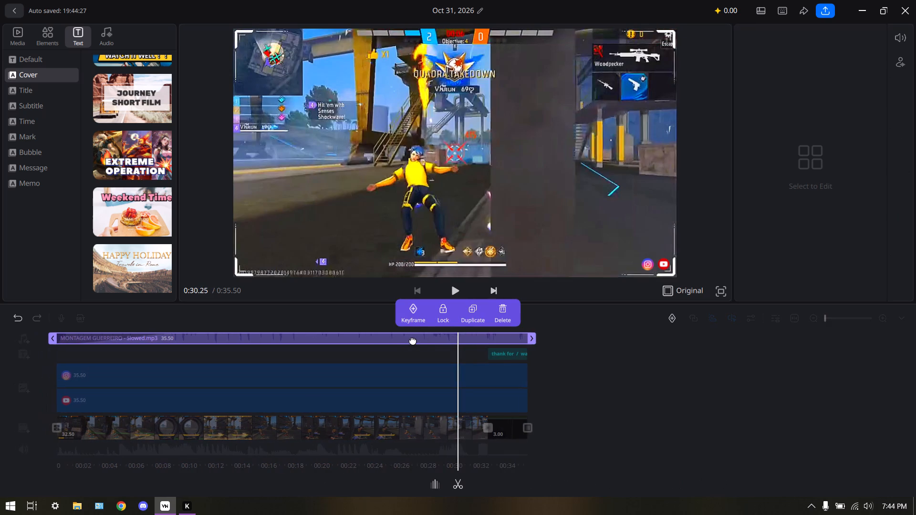
pyautogui.click(437, 483)
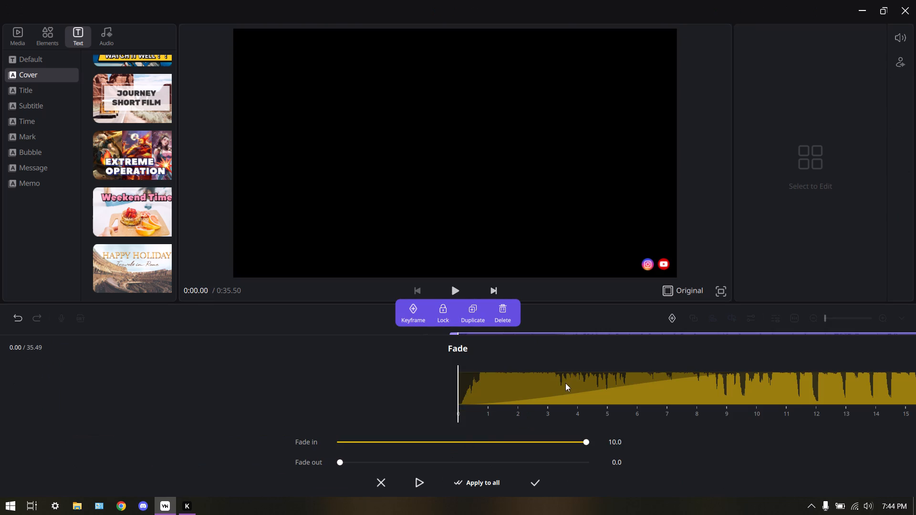
pyautogui.moveTo(562, 465); pyautogui.dragTo(571, 466)
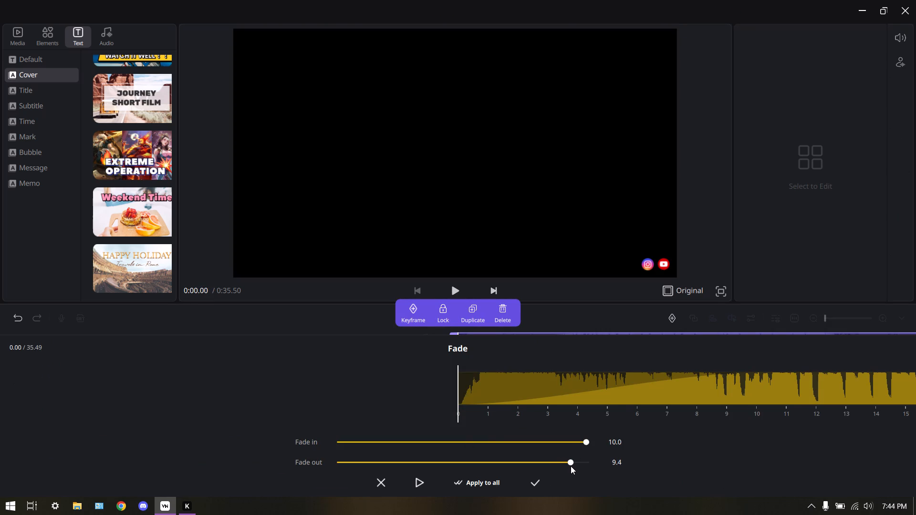
pyautogui.moveTo(571, 466); pyautogui.dragTo(249, 444)
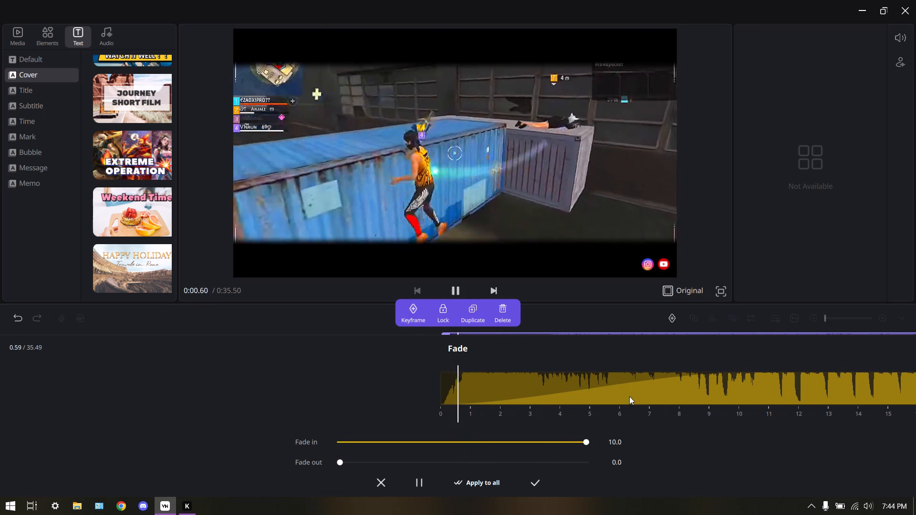
pyautogui.moveTo(631, 391); pyautogui.dragTo(265, 392)
pyautogui.moveTo(656, 391); pyautogui.dragTo(144, 395)
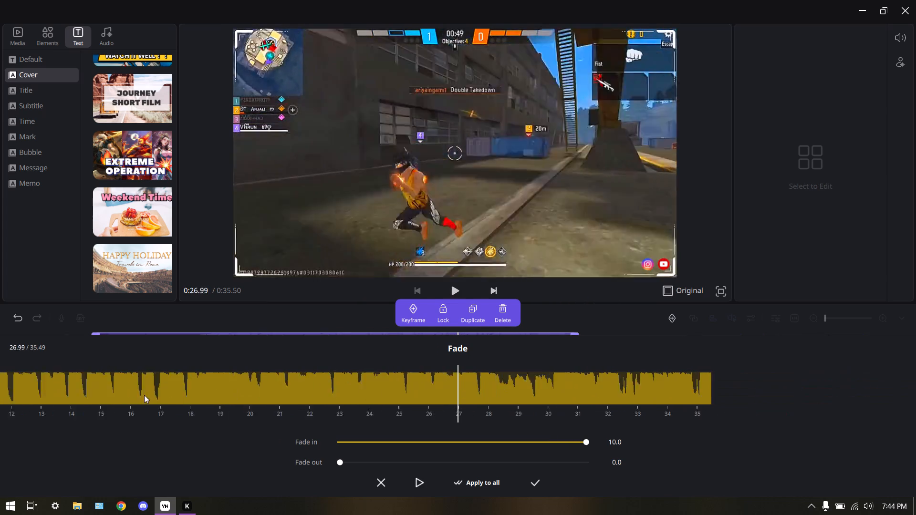
pyautogui.moveTo(144, 395); pyautogui.dragTo(143, 395)
pyautogui.moveTo(363, 460); pyautogui.dragTo(473, 469)
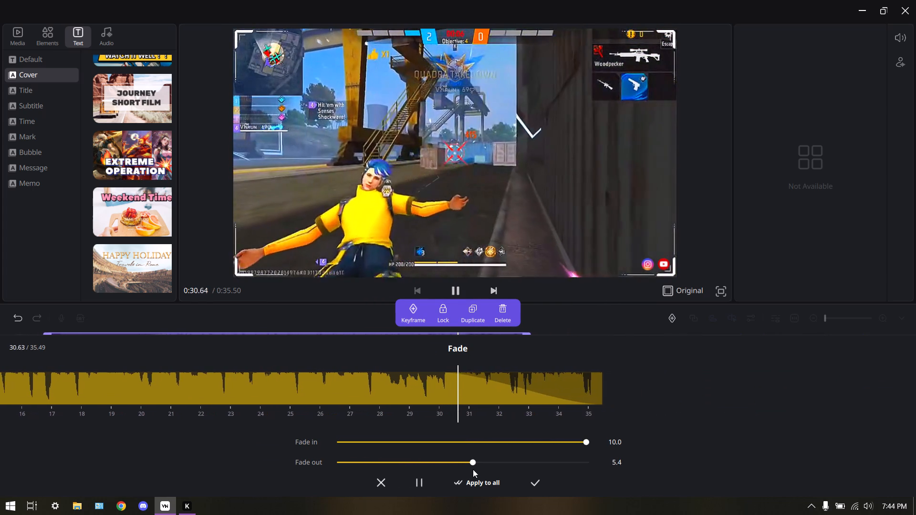
pyautogui.moveTo(473, 469); pyautogui.dragTo(484, 471)
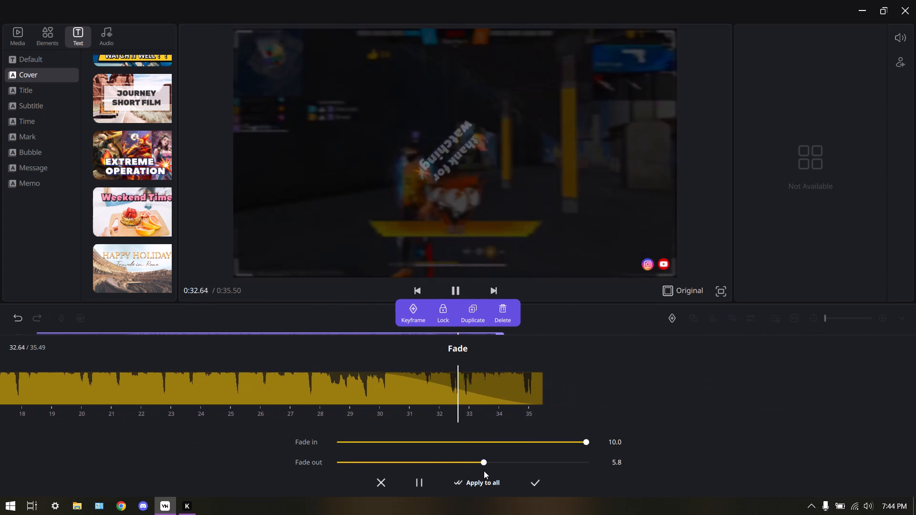
pyautogui.moveTo(484, 471); pyautogui.dragTo(484, 471)
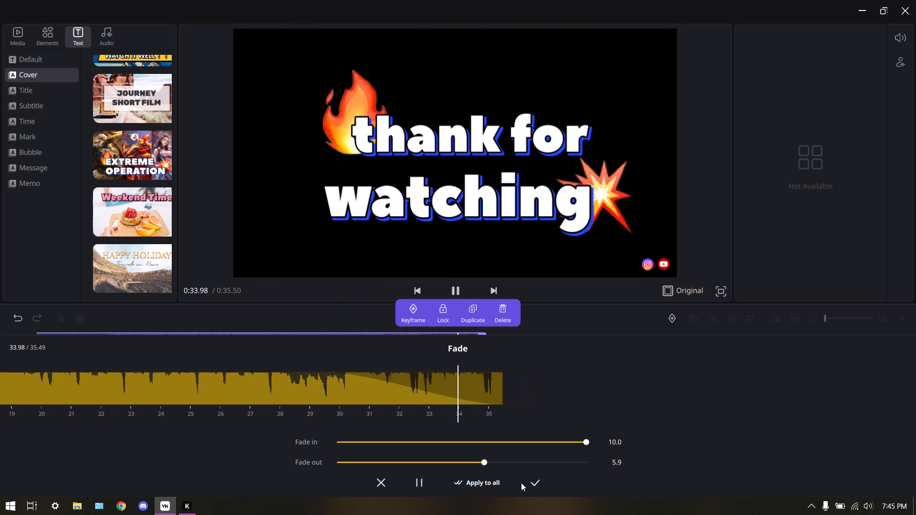
pyautogui.click(528, 480)
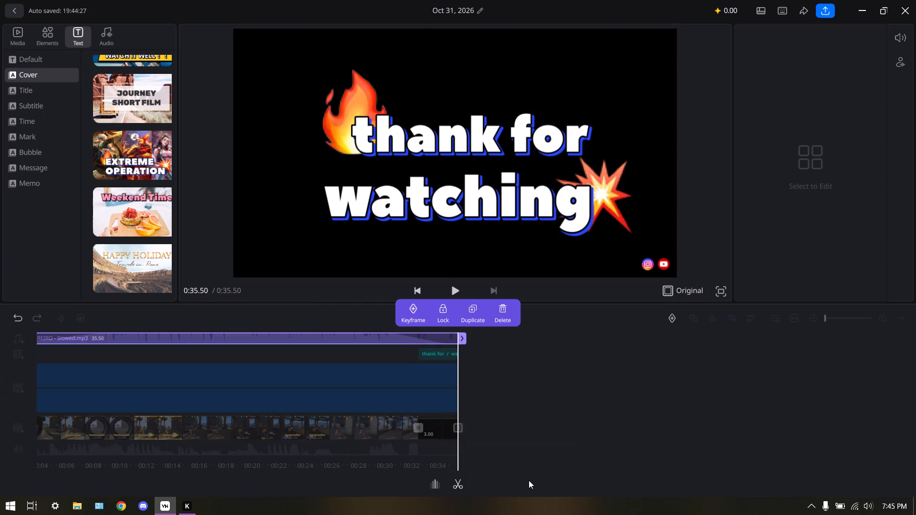
# Play the edited video from the beginning through the gameplay section to review it.
pyautogui.moveTo(545, 422); pyautogui.dragTo(915, 386)
pyautogui.click(223, 374)
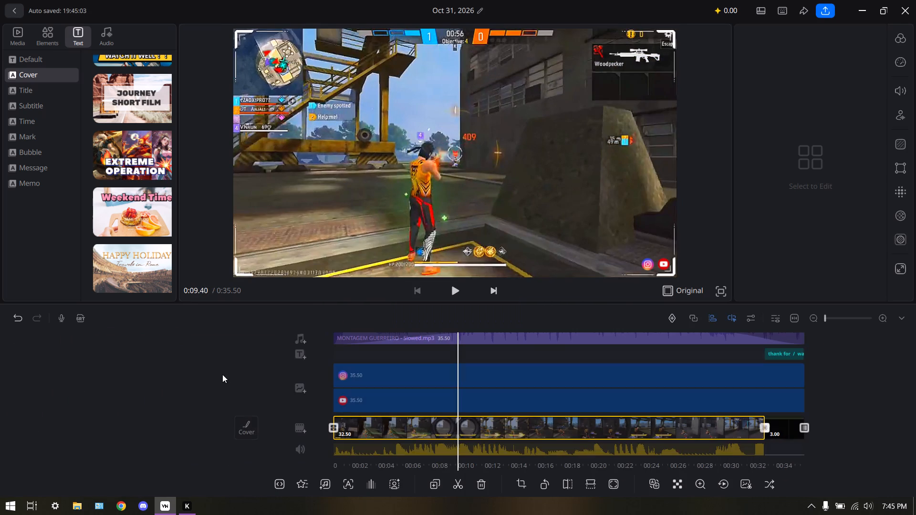
pyautogui.moveTo(242, 351); pyautogui.dragTo(397, 348)
pyautogui.click(451, 292)
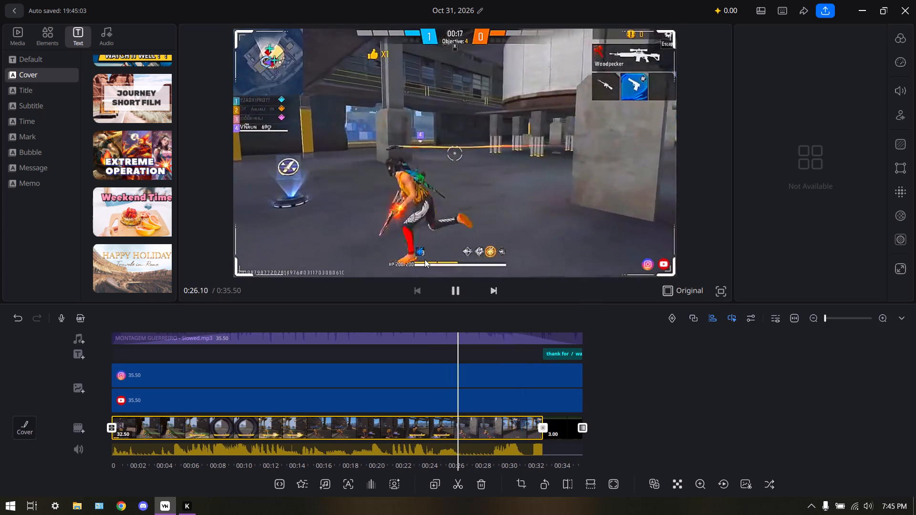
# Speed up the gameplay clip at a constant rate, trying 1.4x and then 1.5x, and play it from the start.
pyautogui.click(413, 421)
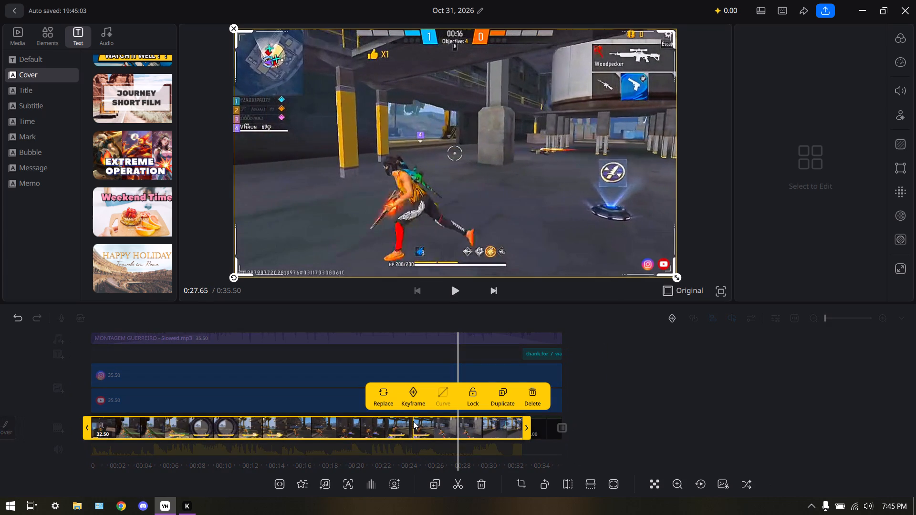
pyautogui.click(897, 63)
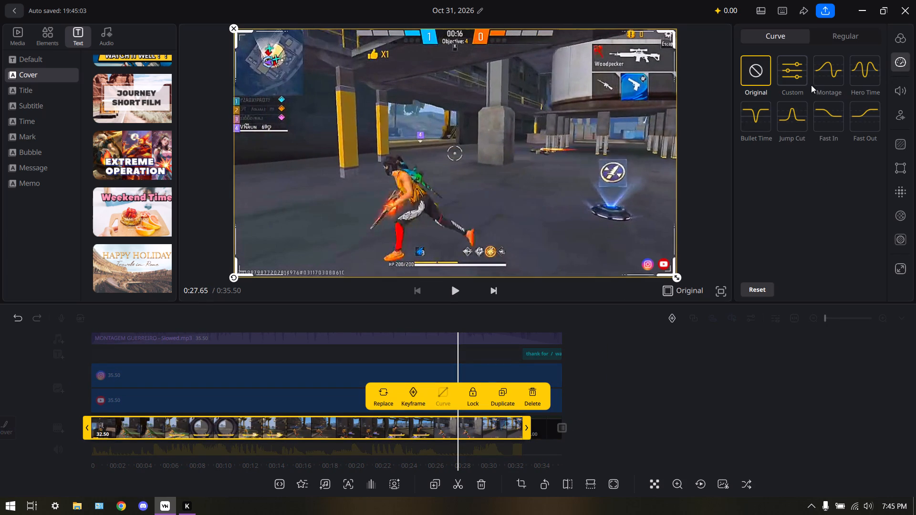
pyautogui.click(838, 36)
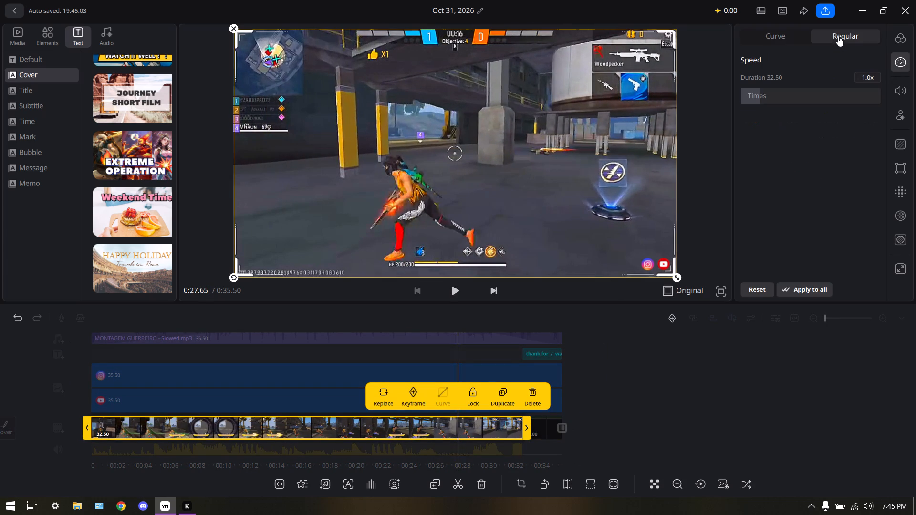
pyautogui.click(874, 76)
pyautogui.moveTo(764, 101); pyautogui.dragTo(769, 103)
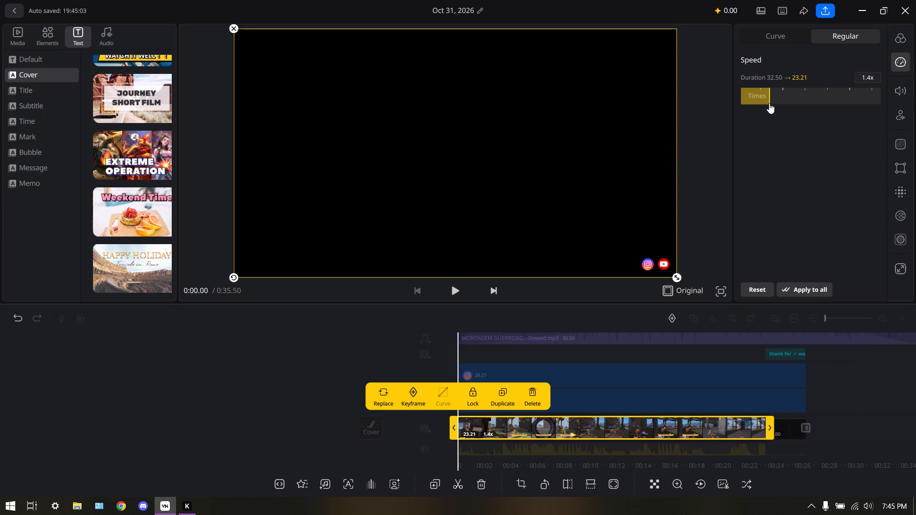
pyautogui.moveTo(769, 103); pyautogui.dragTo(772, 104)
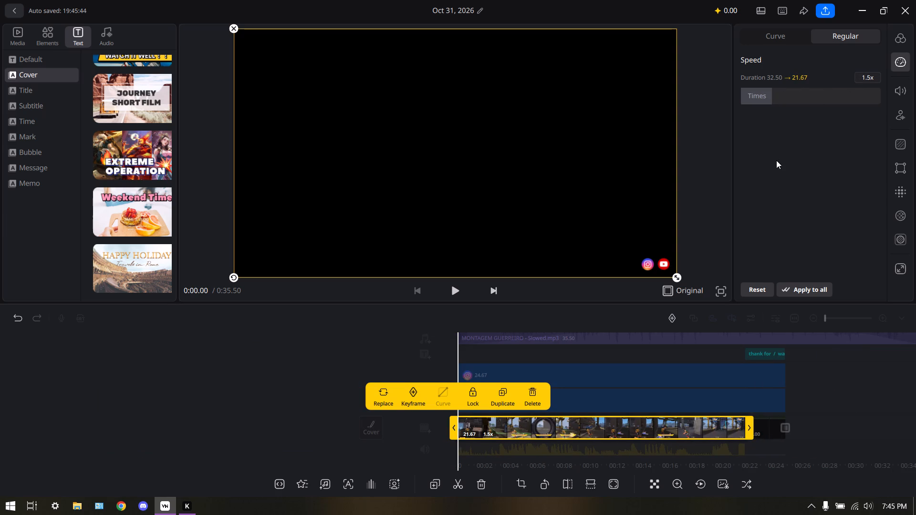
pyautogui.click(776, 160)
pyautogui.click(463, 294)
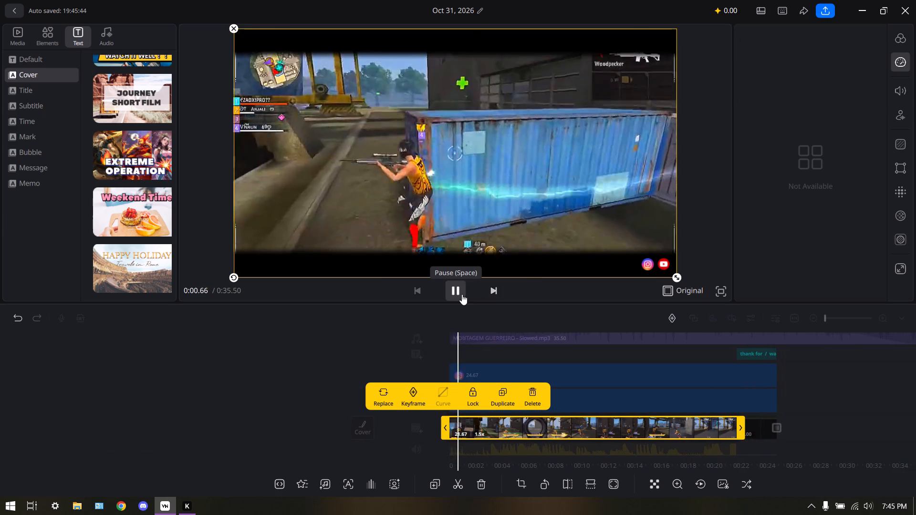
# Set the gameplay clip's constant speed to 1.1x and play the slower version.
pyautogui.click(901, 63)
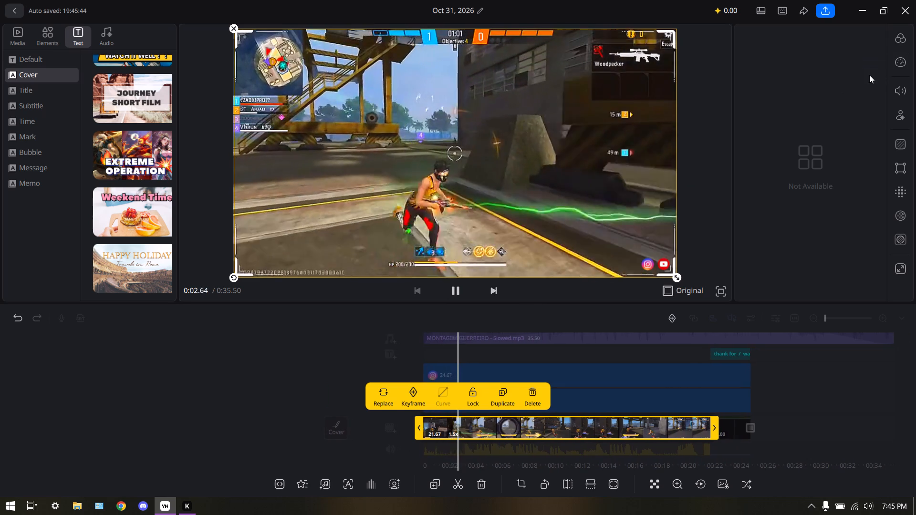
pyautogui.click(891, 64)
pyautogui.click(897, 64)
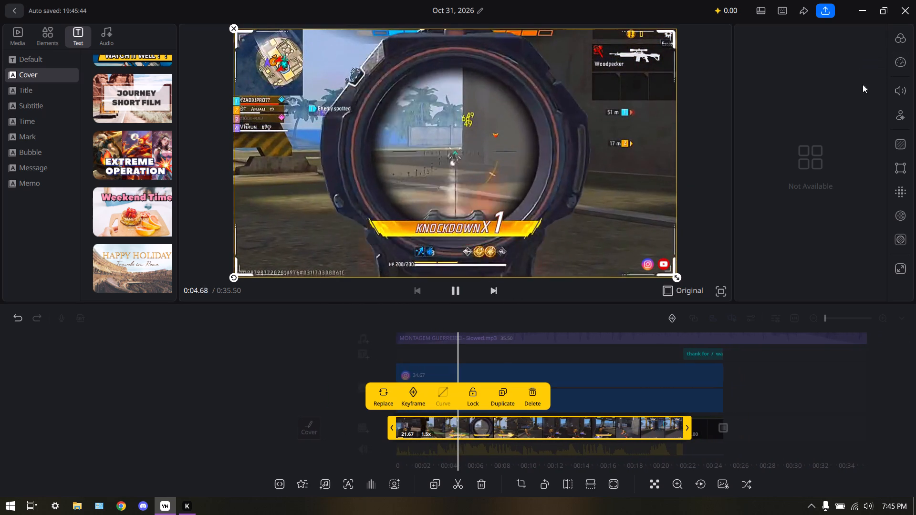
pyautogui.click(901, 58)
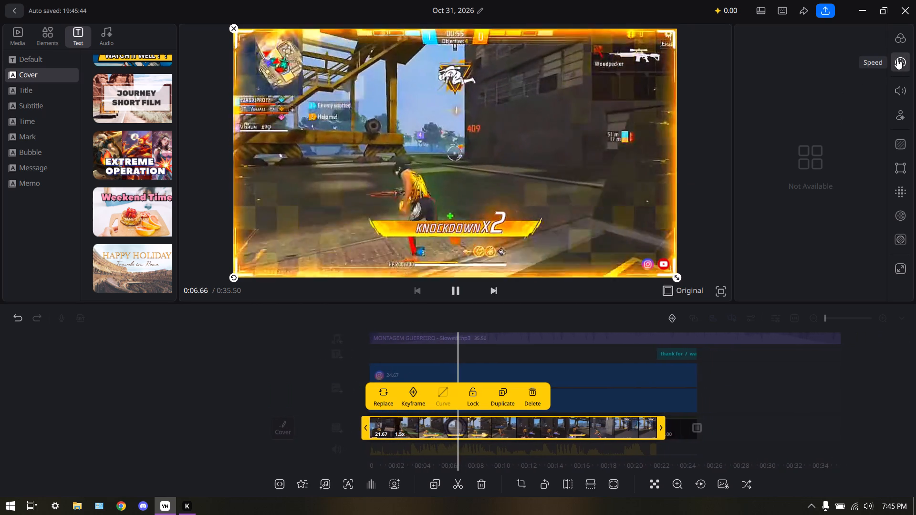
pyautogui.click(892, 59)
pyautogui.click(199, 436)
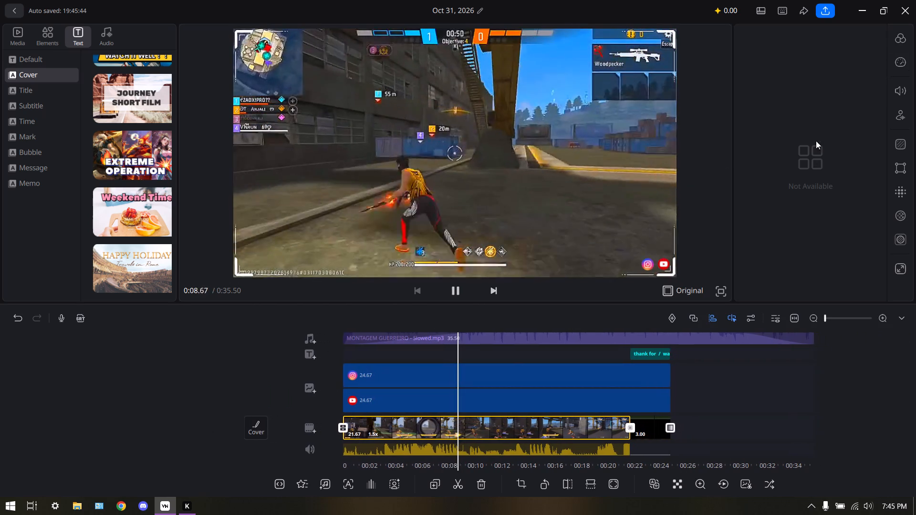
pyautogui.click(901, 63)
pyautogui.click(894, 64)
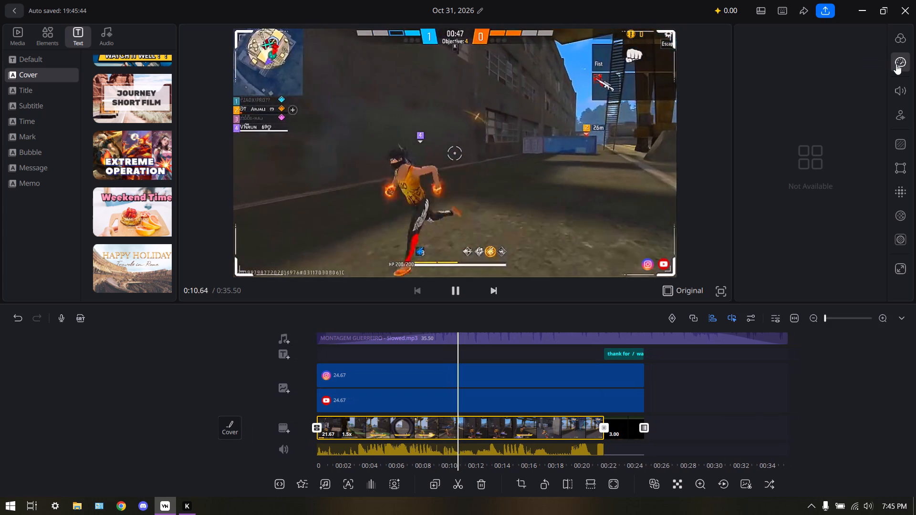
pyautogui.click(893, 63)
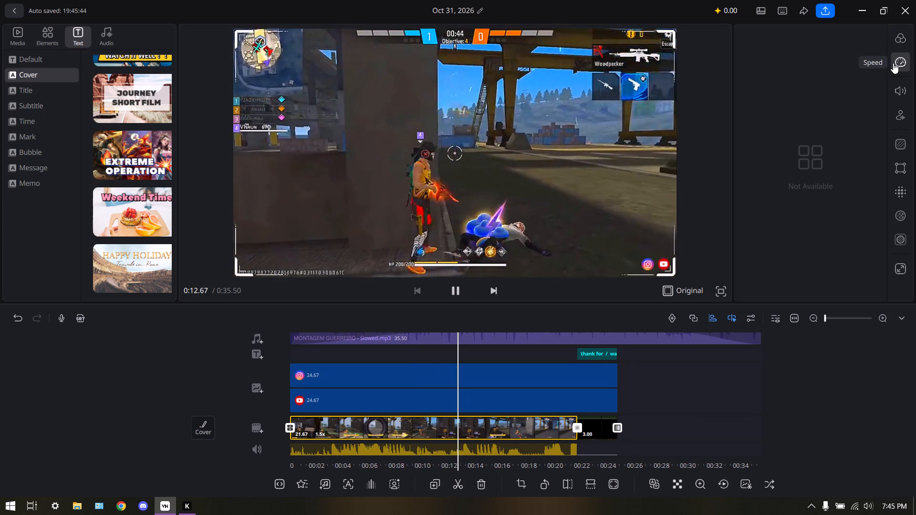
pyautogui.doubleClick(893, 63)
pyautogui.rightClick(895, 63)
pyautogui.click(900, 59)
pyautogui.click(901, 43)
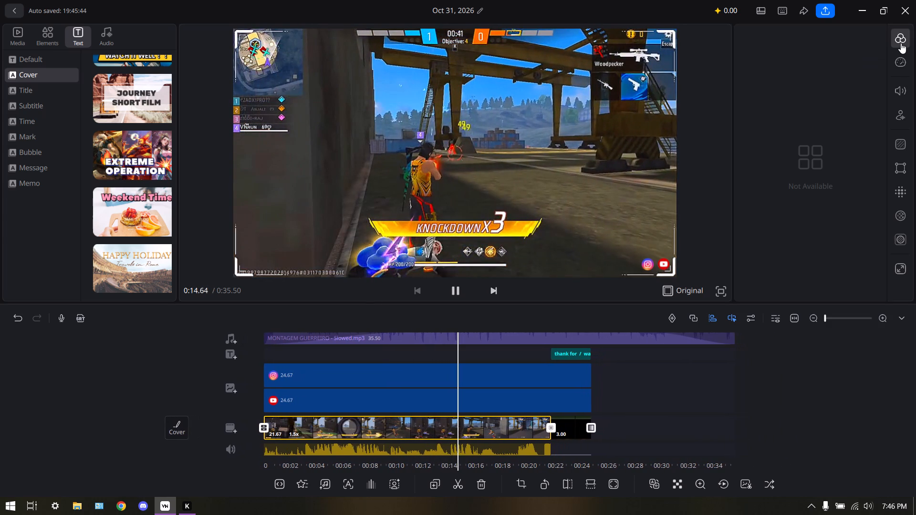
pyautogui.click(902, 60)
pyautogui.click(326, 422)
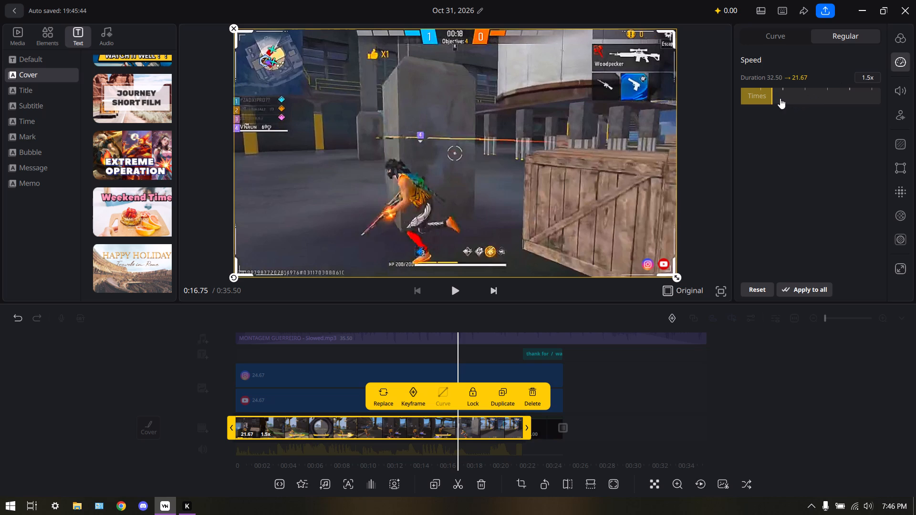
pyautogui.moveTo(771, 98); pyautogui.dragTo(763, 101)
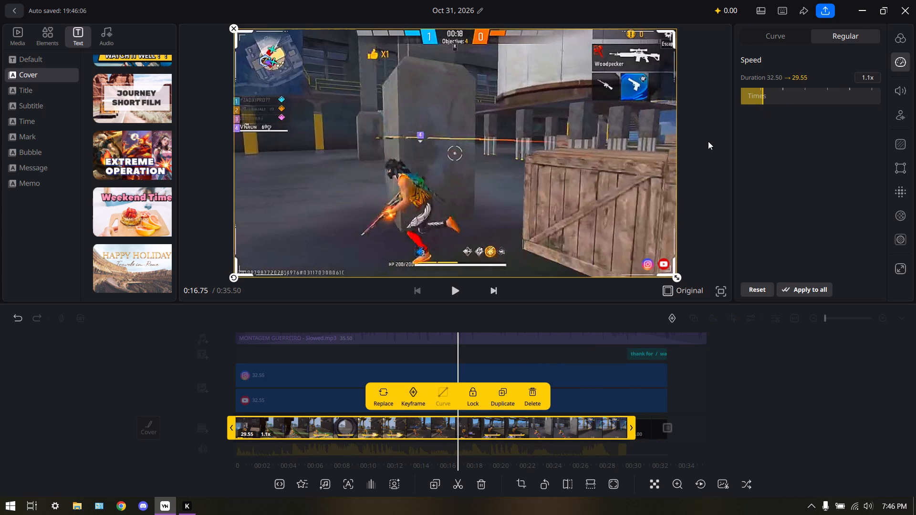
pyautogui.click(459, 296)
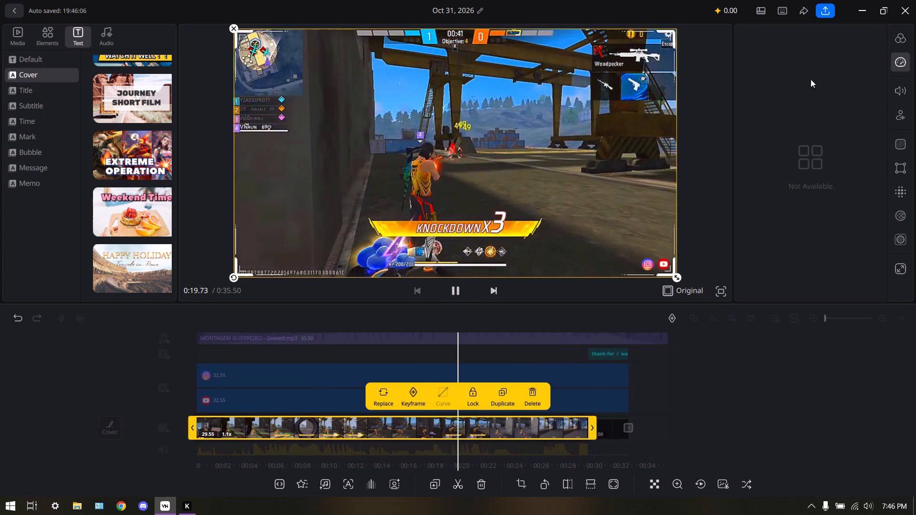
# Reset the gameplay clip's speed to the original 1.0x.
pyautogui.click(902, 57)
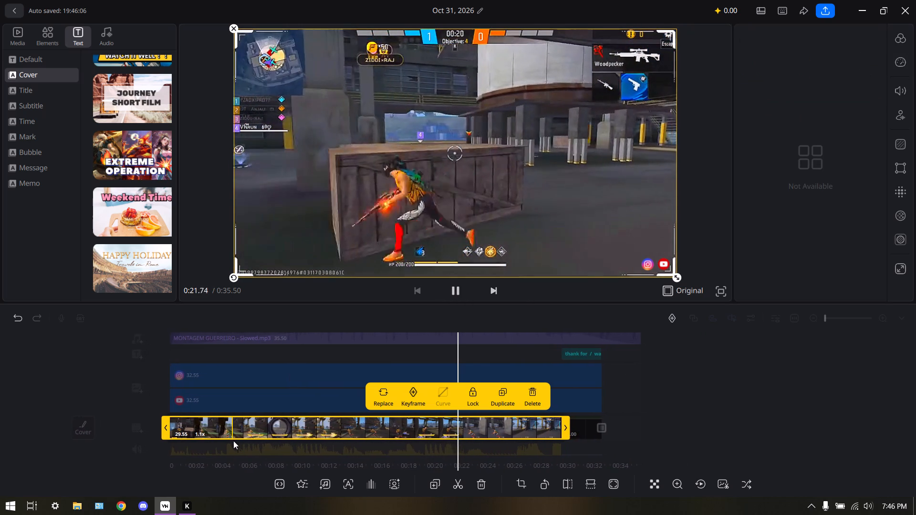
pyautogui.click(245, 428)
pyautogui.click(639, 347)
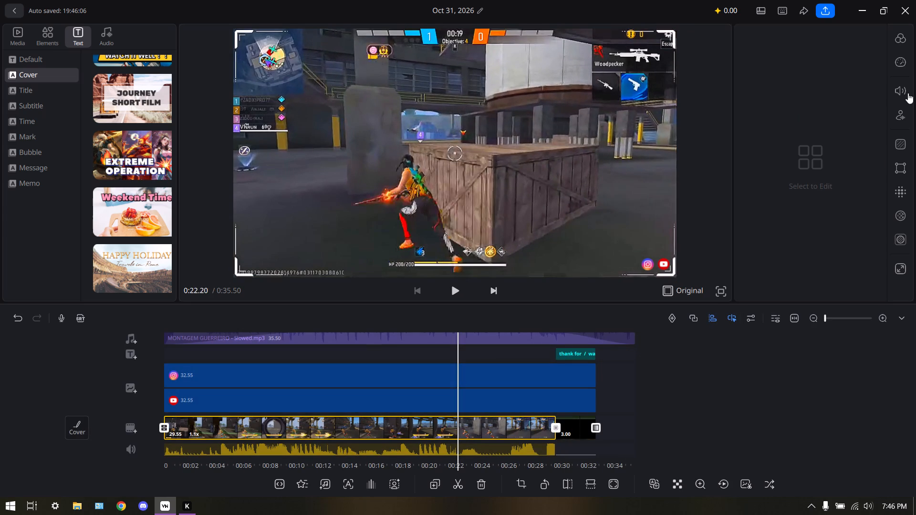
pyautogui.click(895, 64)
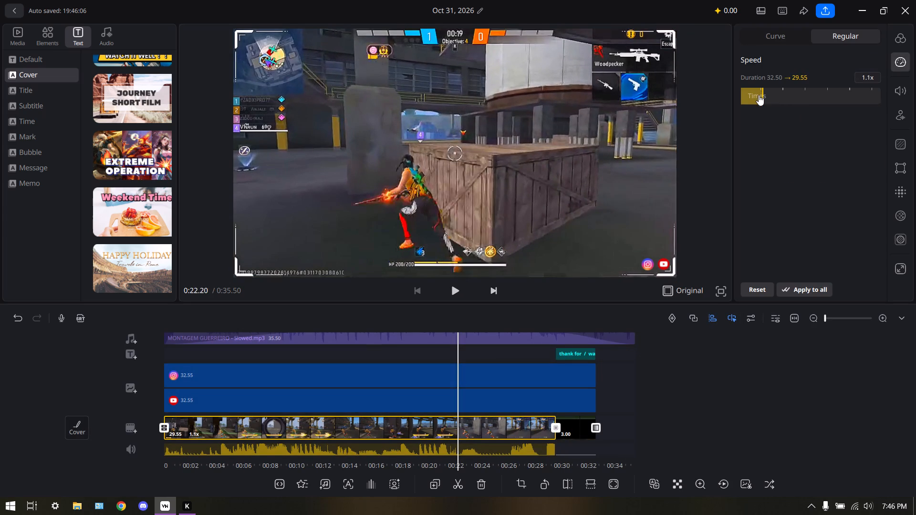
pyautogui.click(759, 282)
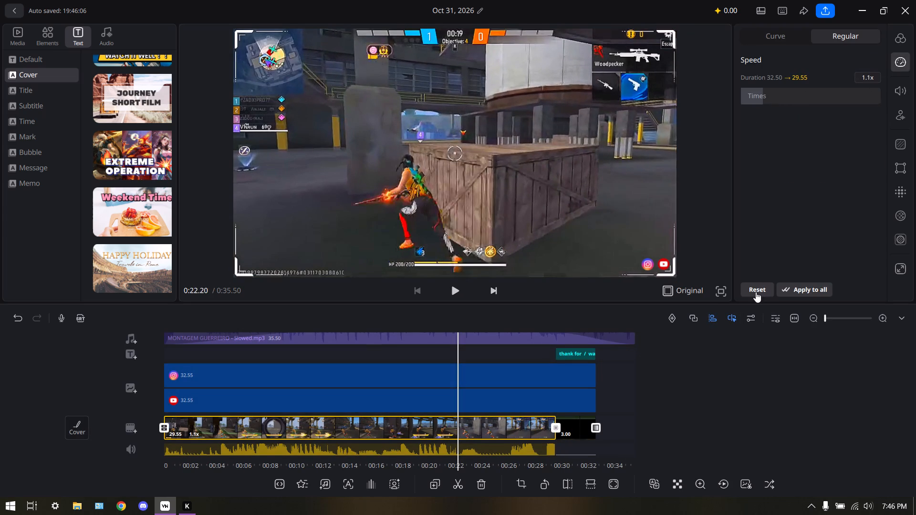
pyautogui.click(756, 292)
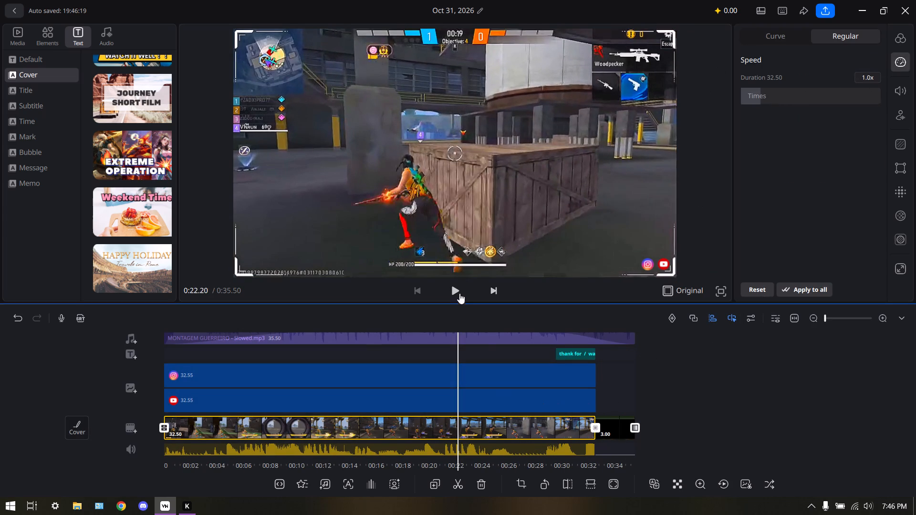
# Move the "thank for watching" title along the timeline so it starts together with the black end clip.
pyautogui.click(458, 284)
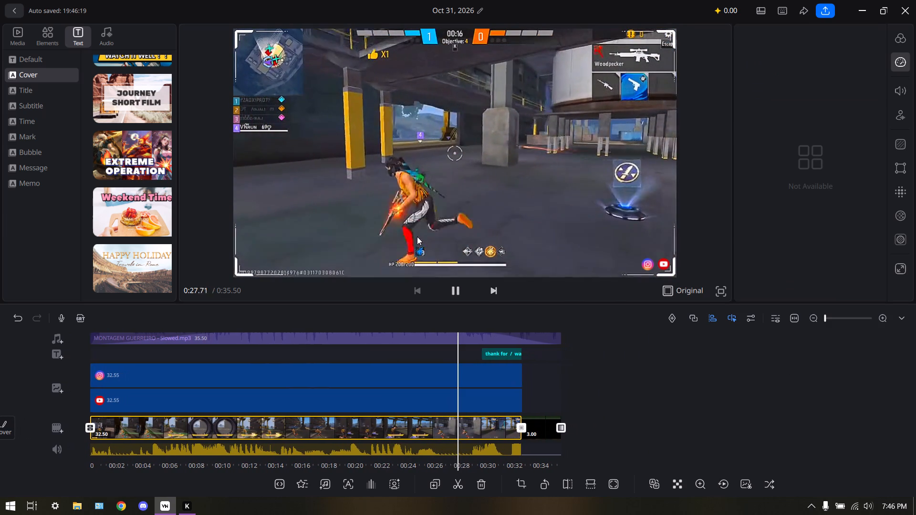
pyautogui.click(507, 356)
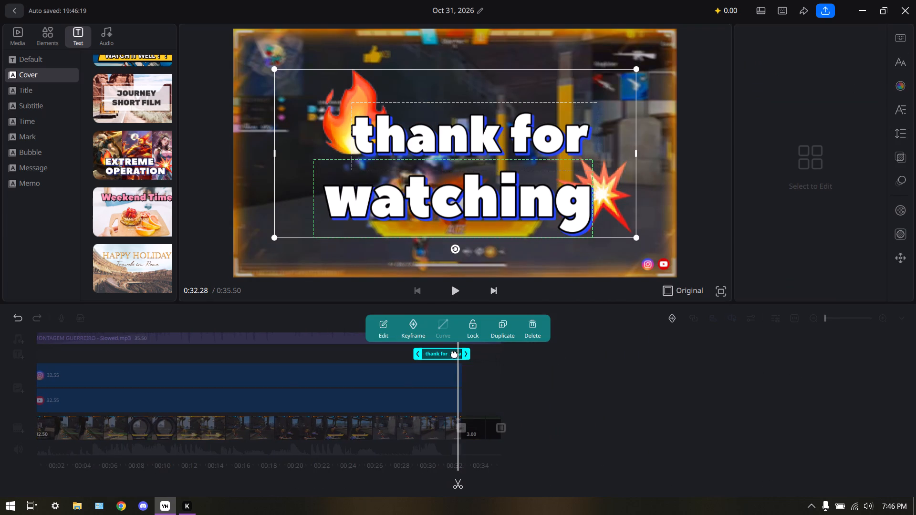
pyautogui.moveTo(448, 353); pyautogui.dragTo(485, 360)
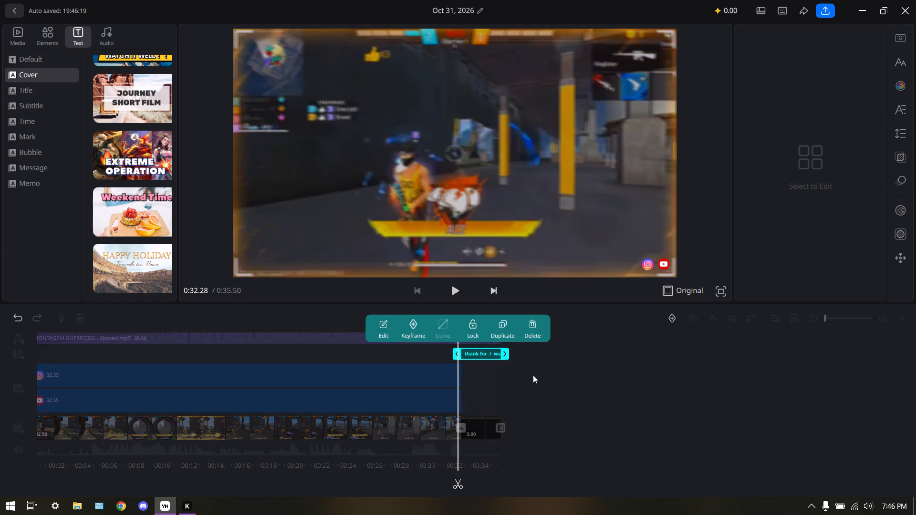
pyautogui.click(533, 375)
# Play the change from the gameplay clip to the end screen to check the title's timing.
pyautogui.click(453, 287)
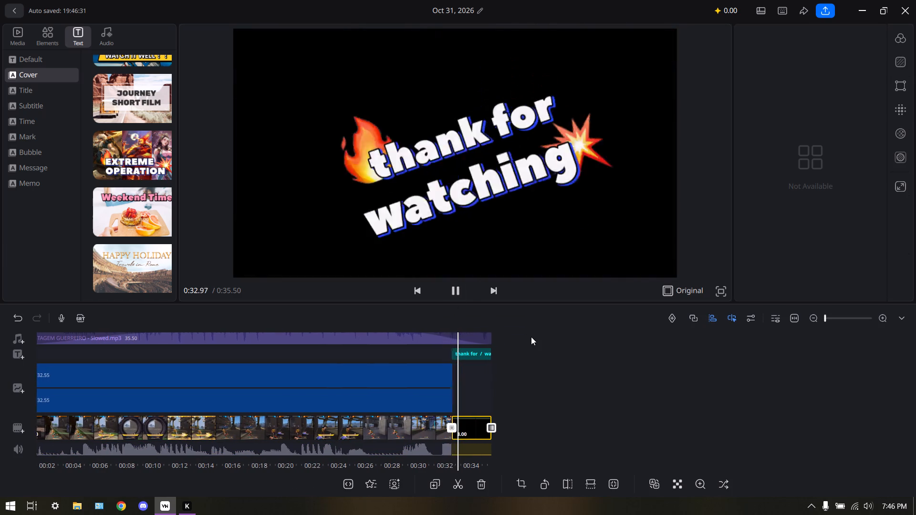
pyautogui.moveTo(527, 344); pyautogui.dragTo(579, 345)
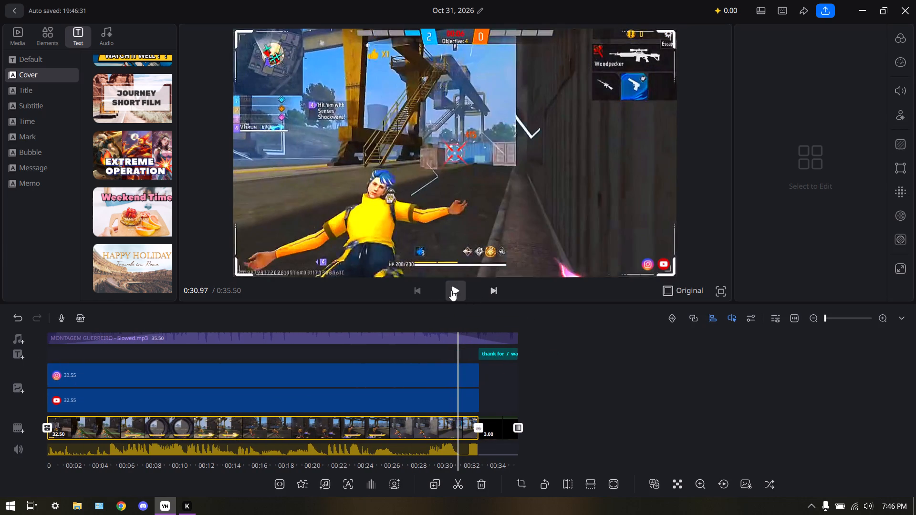
pyautogui.click(451, 290)
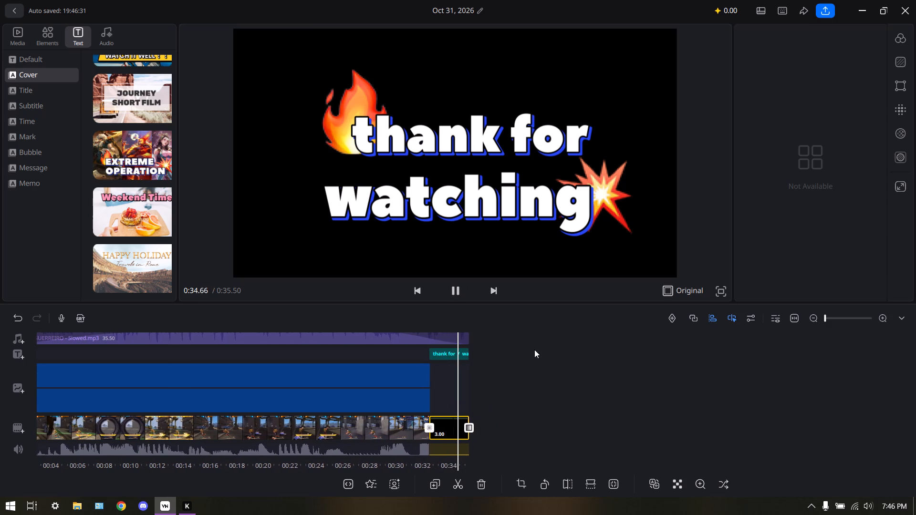
# Extend the end of the gameplay clip to a length of 33.33 seconds.
pyautogui.click(391, 431)
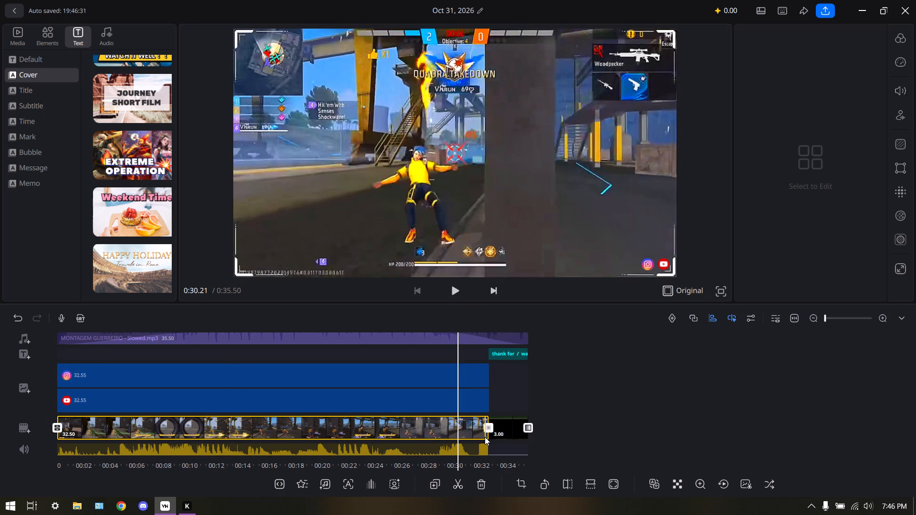
pyautogui.moveTo(487, 438); pyautogui.dragTo(493, 439)
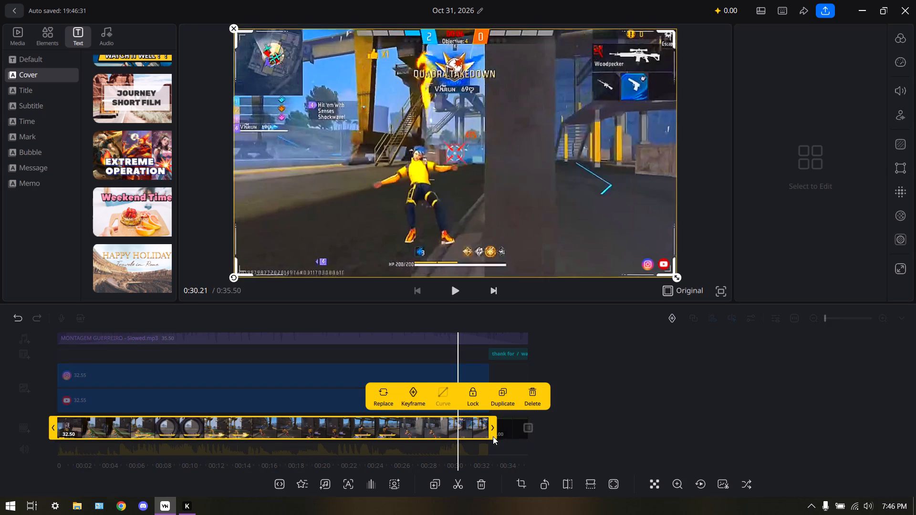
pyautogui.moveTo(493, 433); pyautogui.dragTo(504, 433)
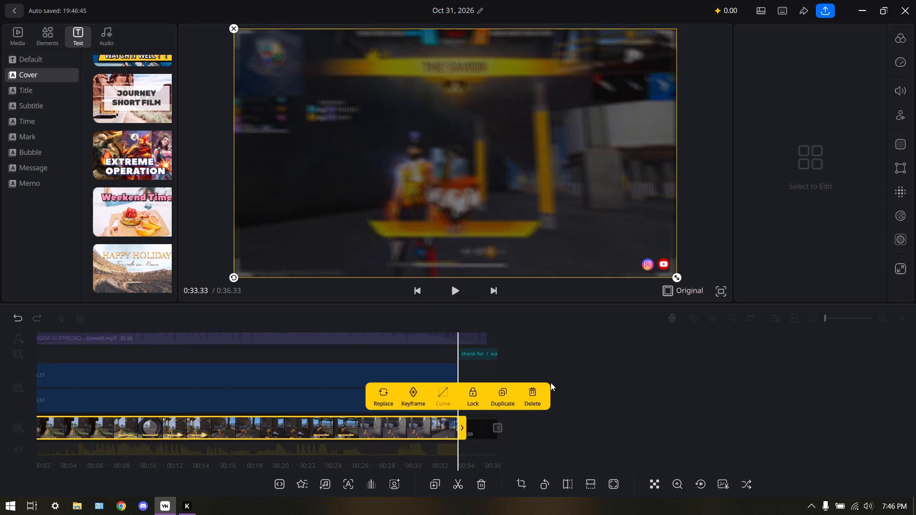
pyautogui.click(551, 382)
# Play the last seconds of the gameplay clip into the black end screen.
pyautogui.moveTo(387, 350); pyautogui.dragTo(438, 353)
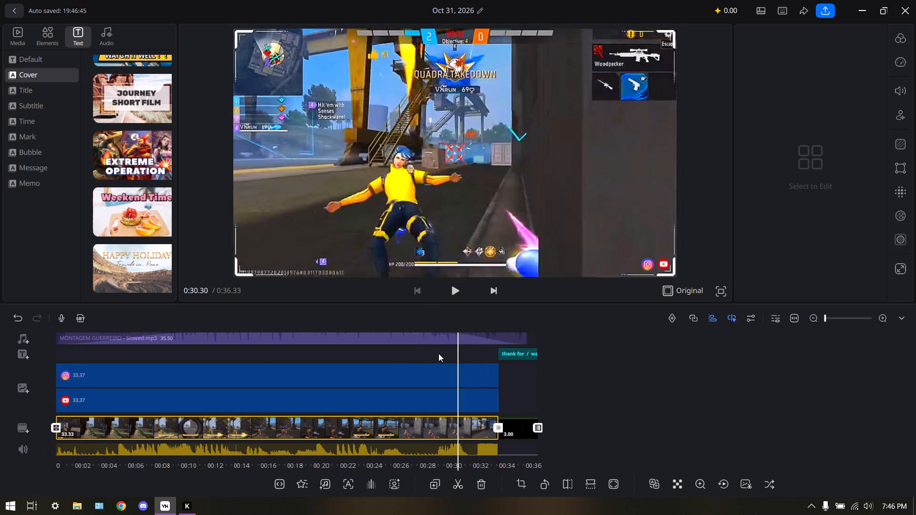
pyautogui.moveTo(438, 353); pyautogui.dragTo(440, 351)
pyautogui.click(450, 293)
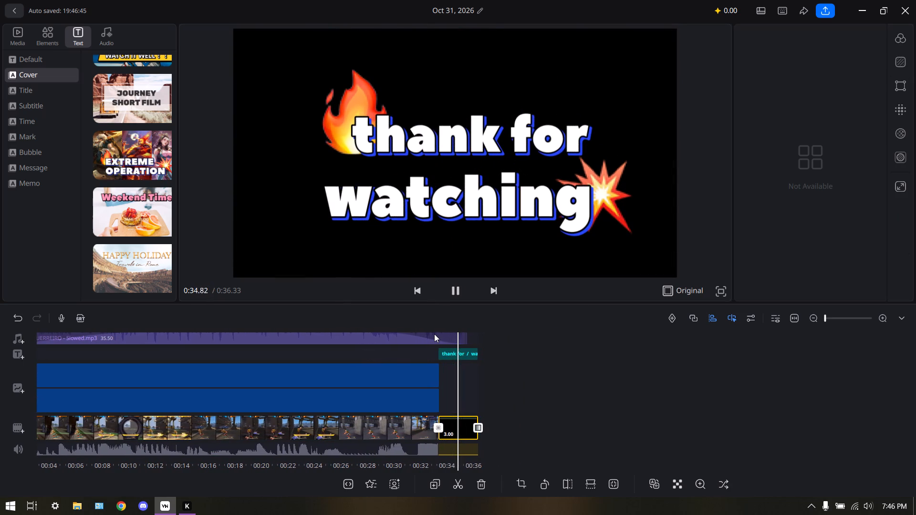
# Extend the end of the music clip to 36.33 seconds, matching the video's end, and play the ending.
pyautogui.click(440, 334)
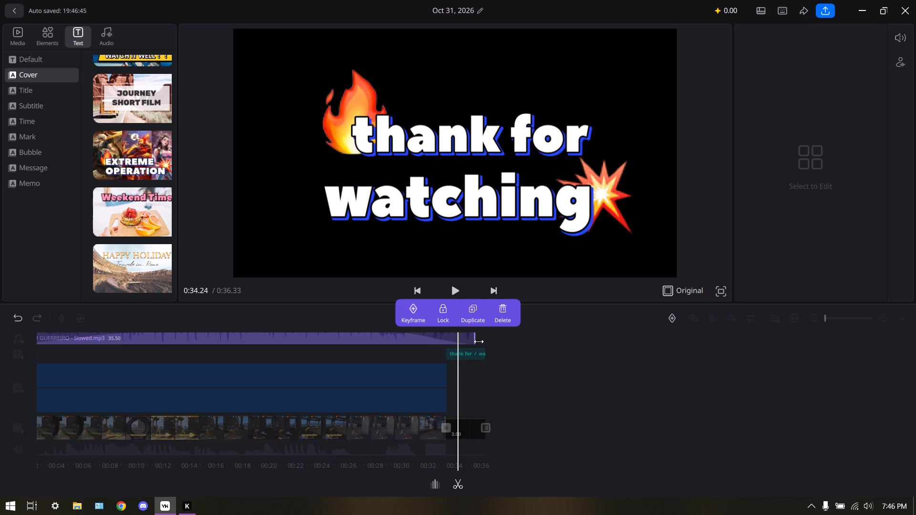
pyautogui.moveTo(479, 341); pyautogui.dragTo(492, 345)
pyautogui.click(500, 343)
pyautogui.click(456, 297)
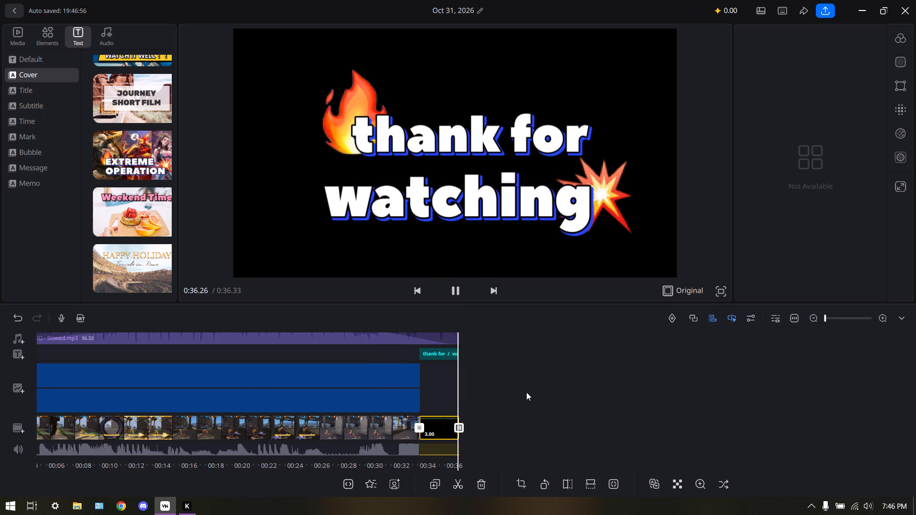
# Trim the end of the black end-screen clip to a length of 2.60 seconds.
pyautogui.moveTo(526, 392); pyautogui.dragTo(562, 400)
pyautogui.click(475, 429)
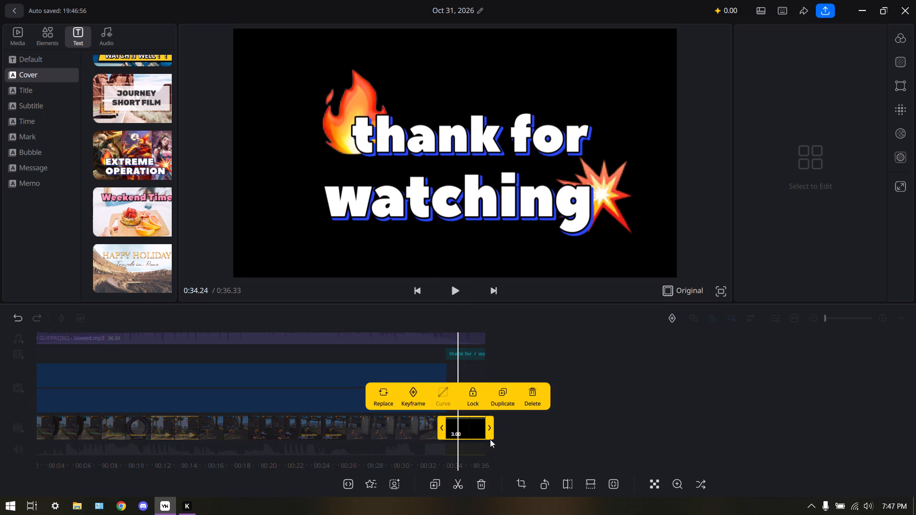
pyautogui.moveTo(490, 439); pyautogui.dragTo(485, 440)
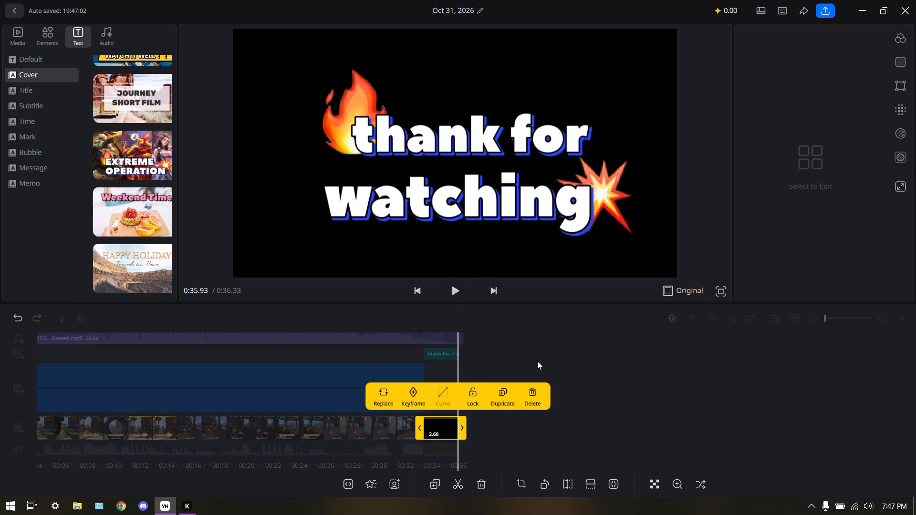
pyautogui.click(539, 342)
# Play the shortened end screen through to the end of the video.
pyautogui.moveTo(516, 345); pyautogui.dragTo(542, 347)
pyautogui.click(449, 291)
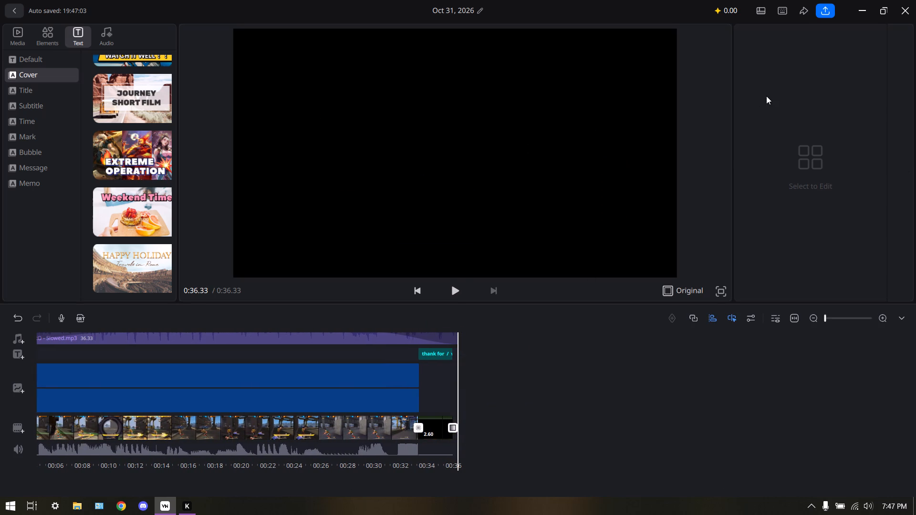
# Export the video with manual quality settings of 4K resolution, 120 fps and a 300.0 Mbps average bitrate.
pyautogui.click(833, 8)
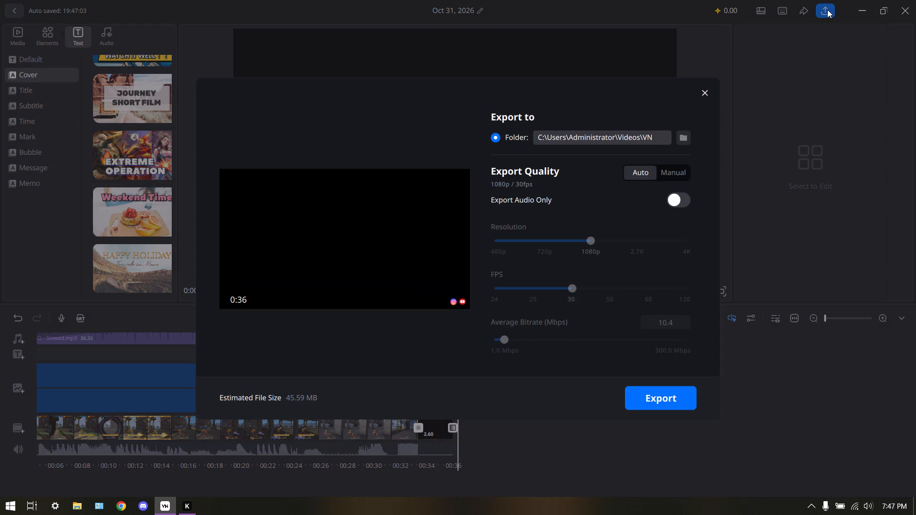
pyautogui.click(673, 171)
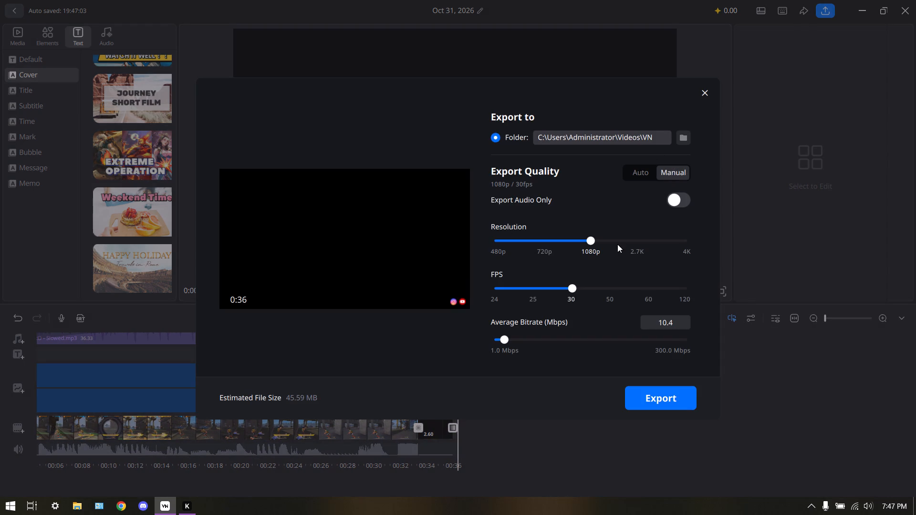
pyautogui.moveTo(623, 241); pyautogui.dragTo(742, 240)
pyautogui.moveTo(672, 285); pyautogui.dragTo(732, 286)
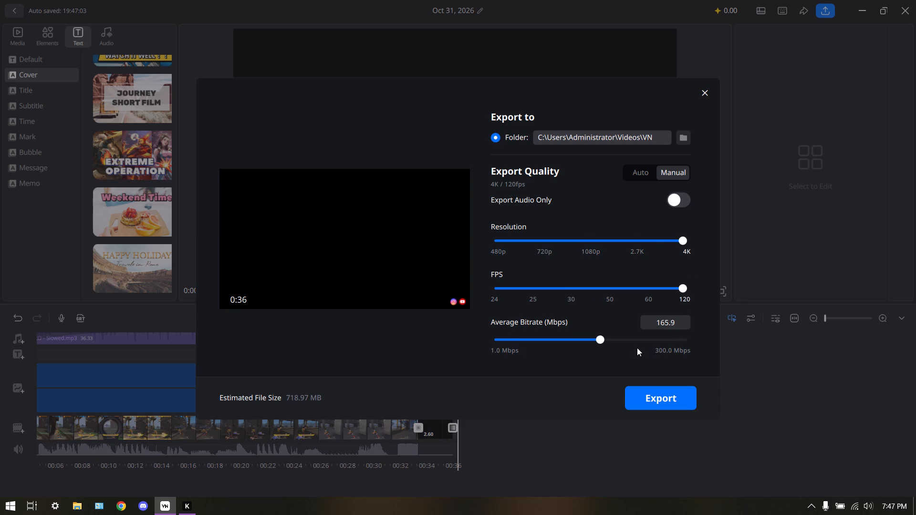
pyautogui.moveTo(638, 348); pyautogui.dragTo(783, 345)
pyautogui.moveTo(666, 338); pyautogui.dragTo(715, 338)
pyautogui.click(675, 398)
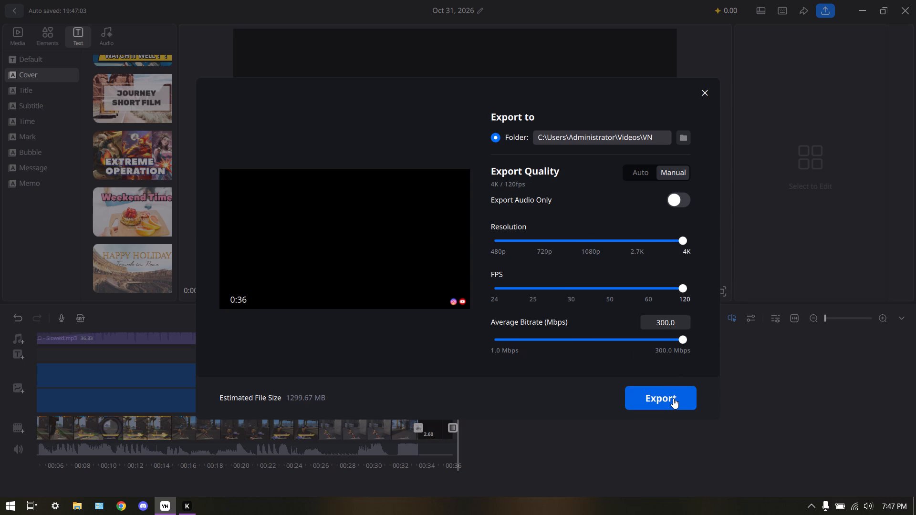
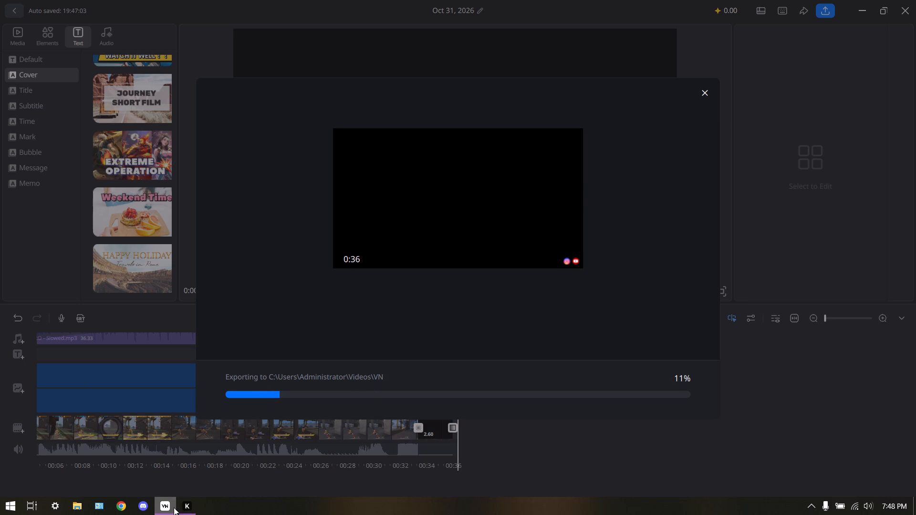
# Launch Discord while the video export is running.
pyautogui.click(146, 505)
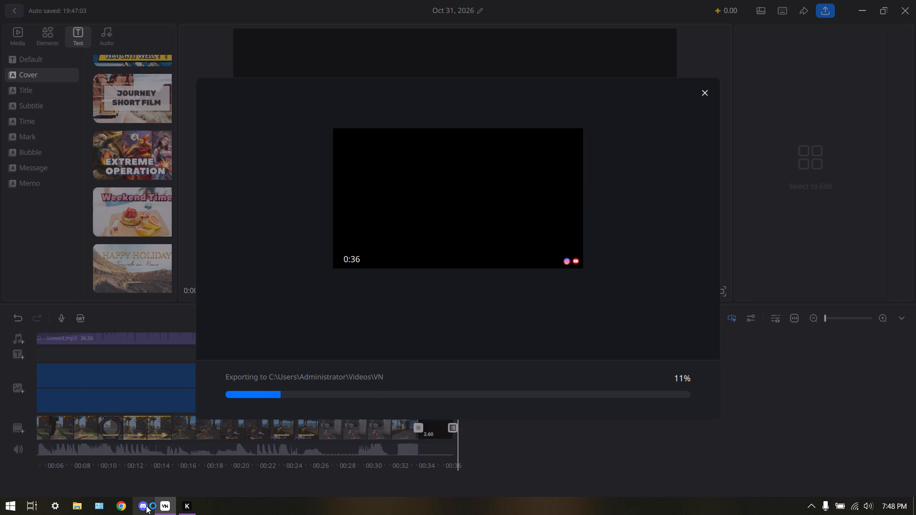
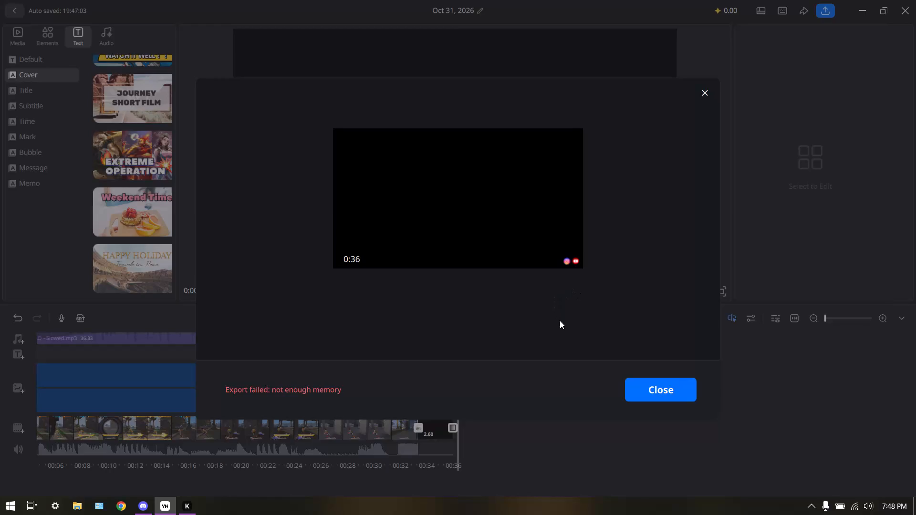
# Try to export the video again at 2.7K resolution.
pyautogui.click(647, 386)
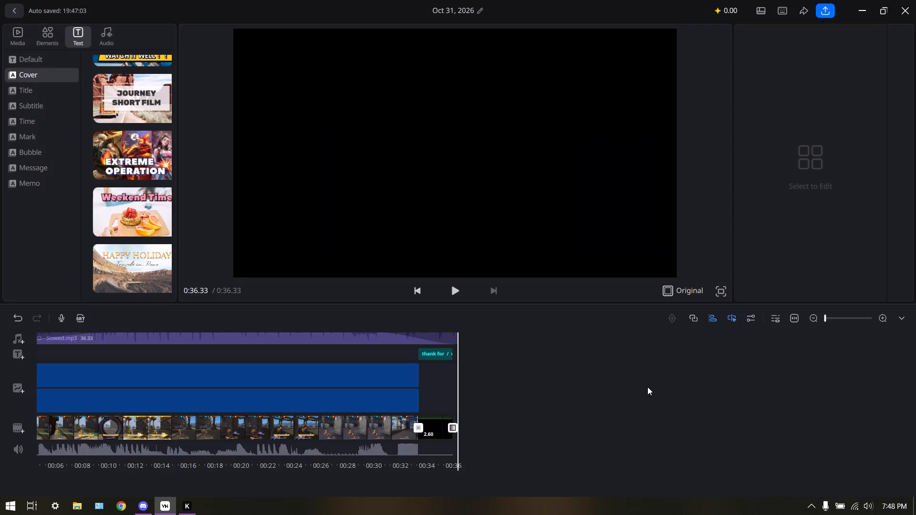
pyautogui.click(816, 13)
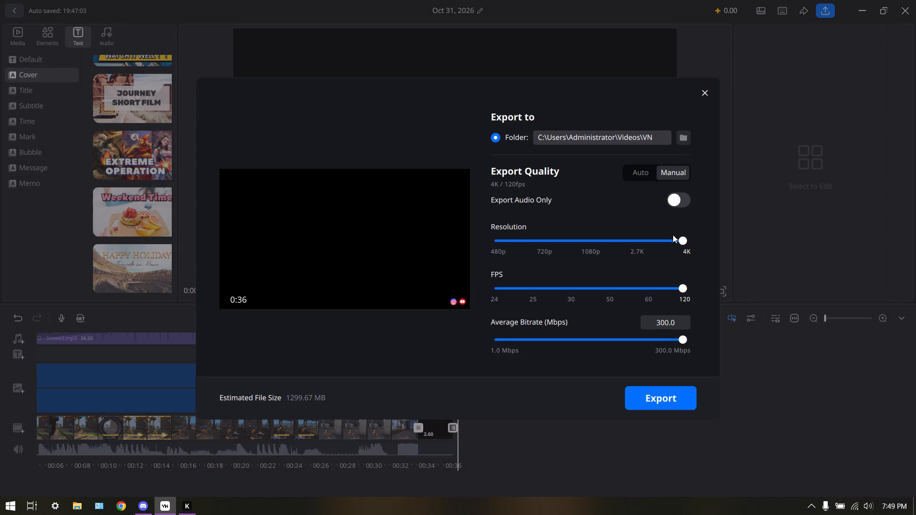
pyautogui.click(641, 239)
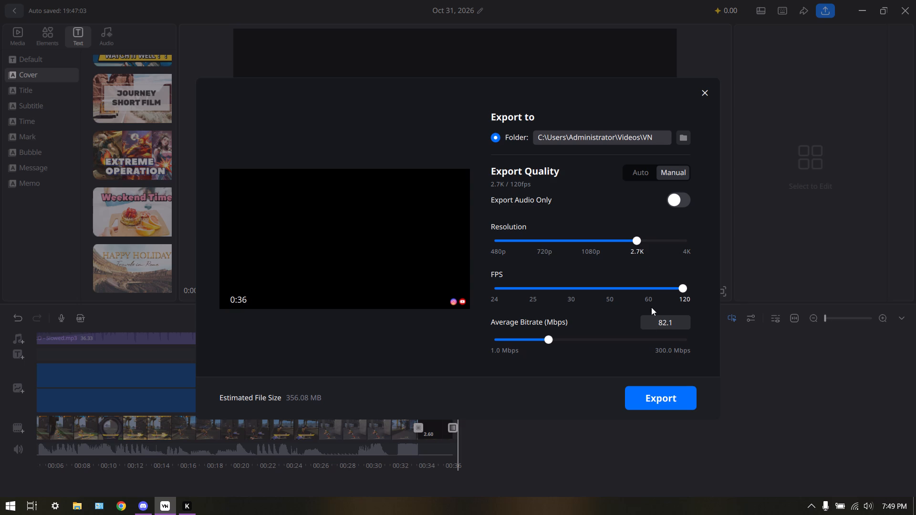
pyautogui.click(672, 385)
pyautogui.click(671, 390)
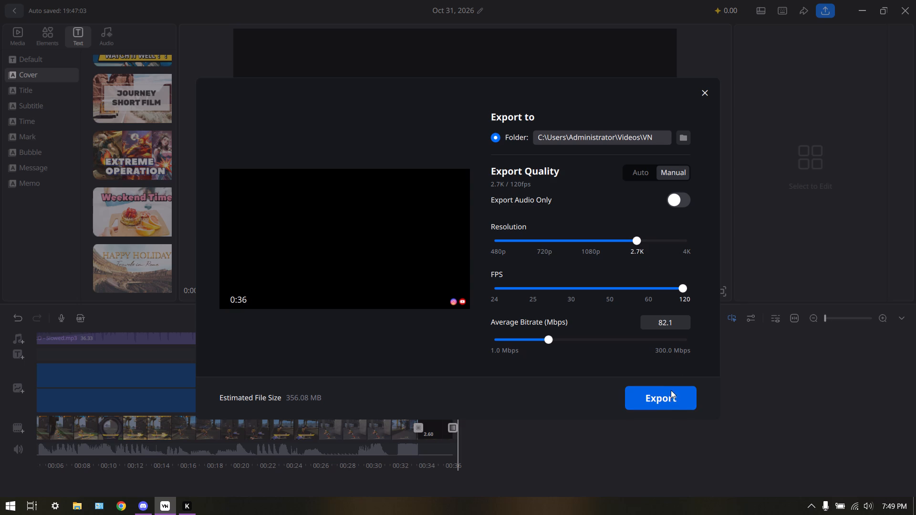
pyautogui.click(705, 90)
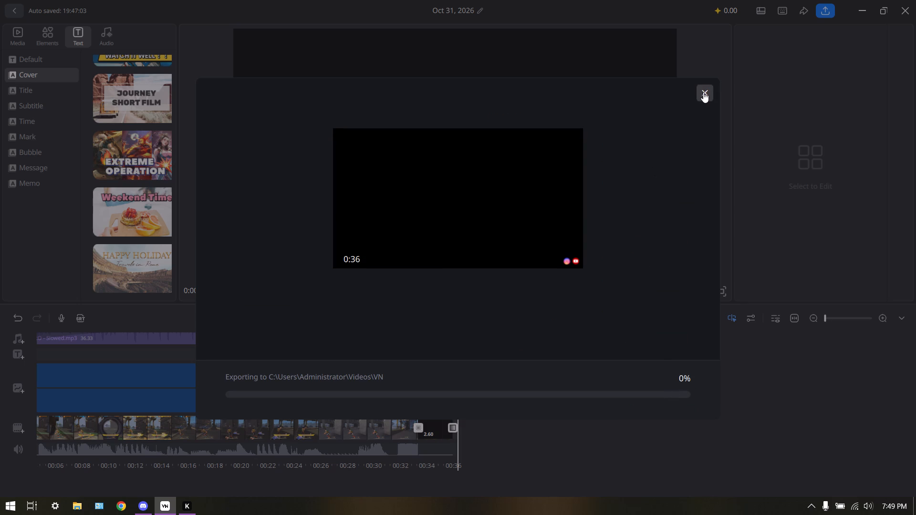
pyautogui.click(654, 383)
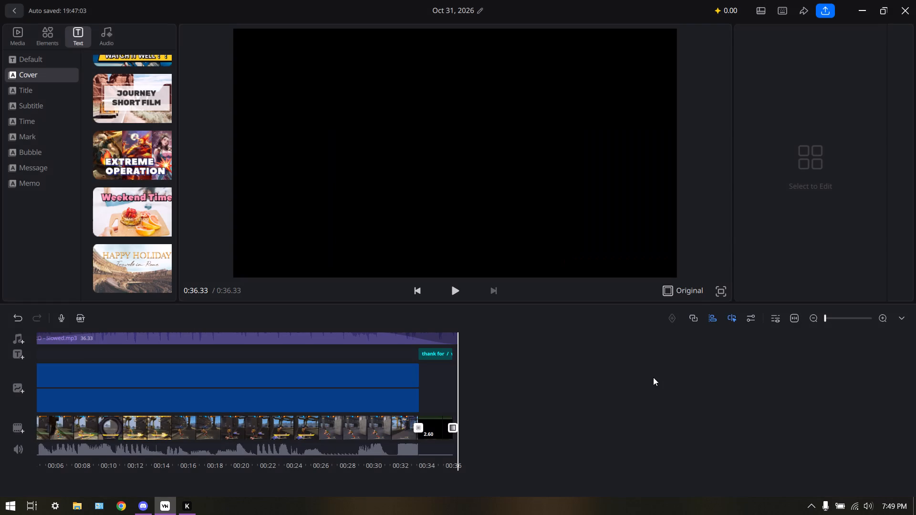
# Set the export destination to the Videos folder inside Documents.
pyautogui.click(820, 8)
pyautogui.click(681, 138)
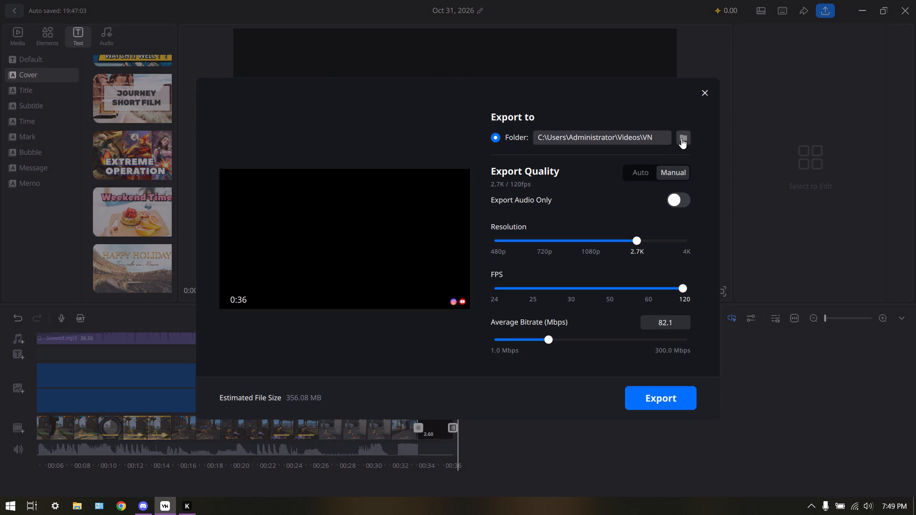
pyautogui.click(59, 123)
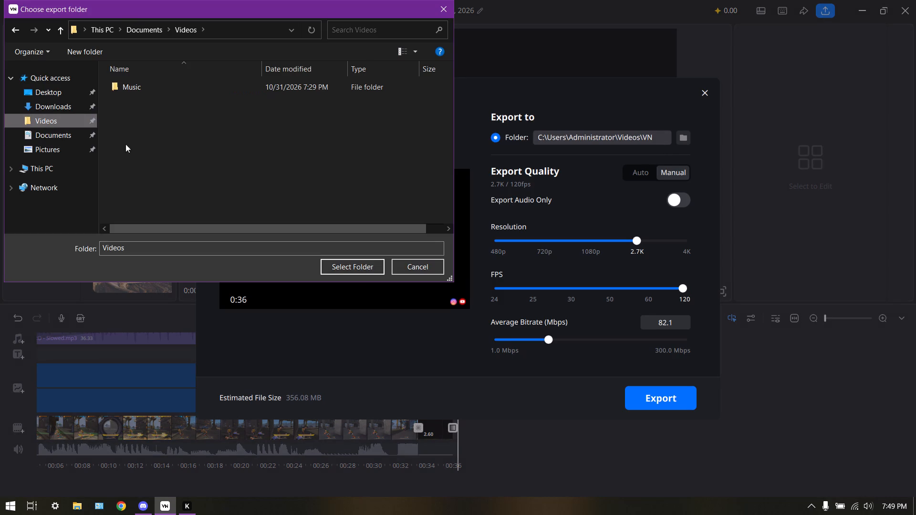
pyautogui.click(356, 265)
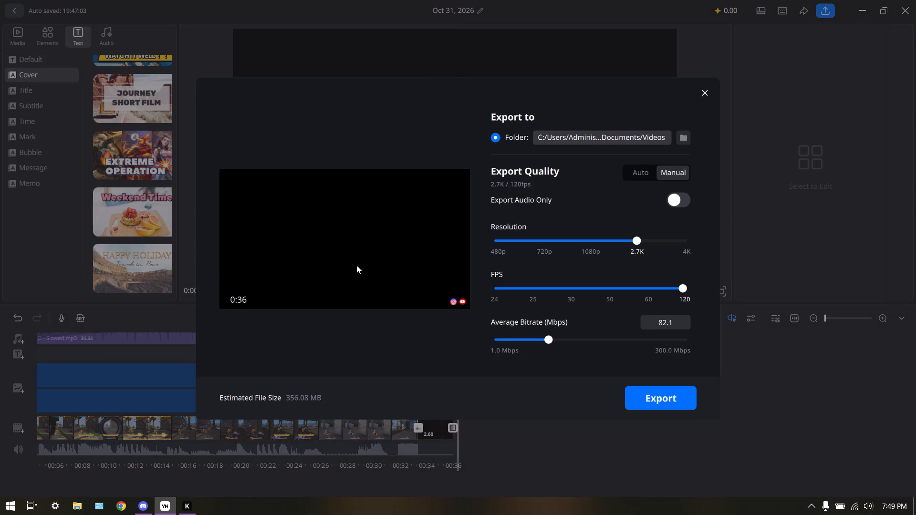
# Export the video at 4K resolution with the average bitrate raised to the 300 Mbps maximum.
pyautogui.moveTo(683, 246); pyautogui.dragTo(689, 246)
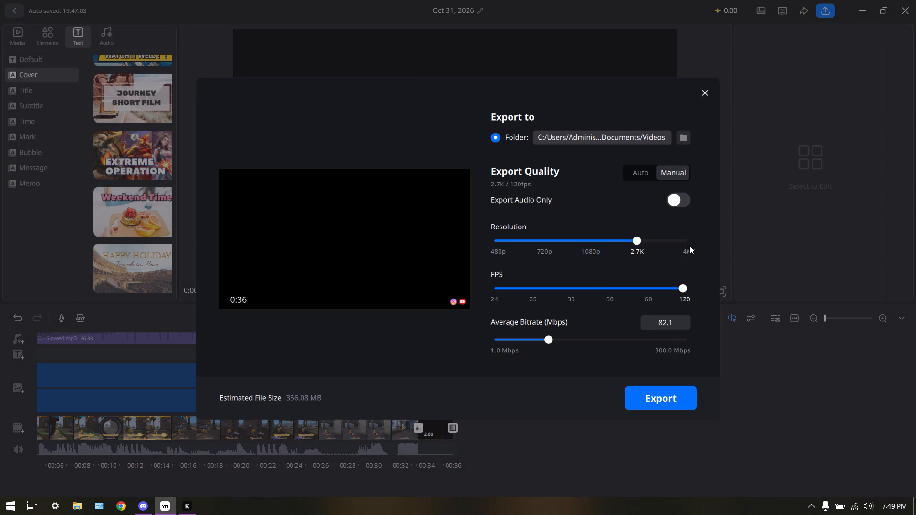
pyautogui.moveTo(689, 246); pyautogui.dragTo(699, 245)
pyautogui.click(680, 244)
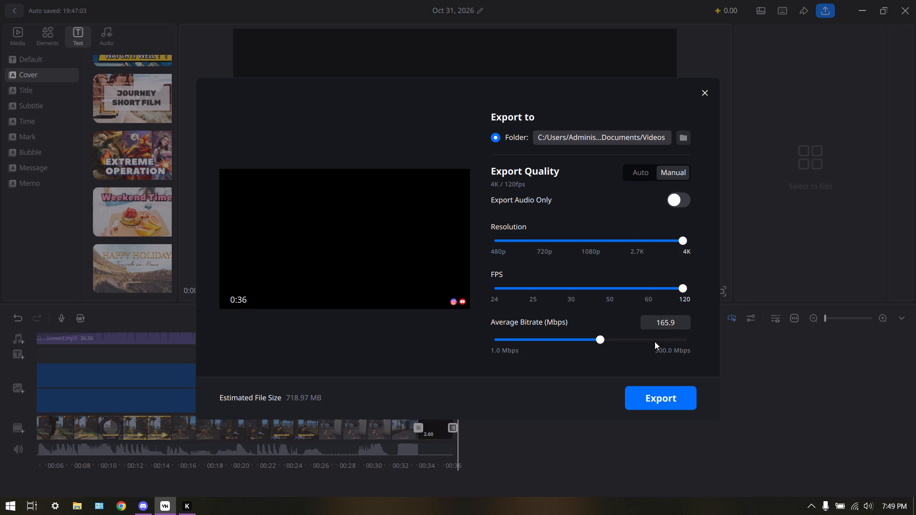
pyautogui.moveTo(658, 338); pyautogui.dragTo(710, 343)
pyautogui.click(669, 394)
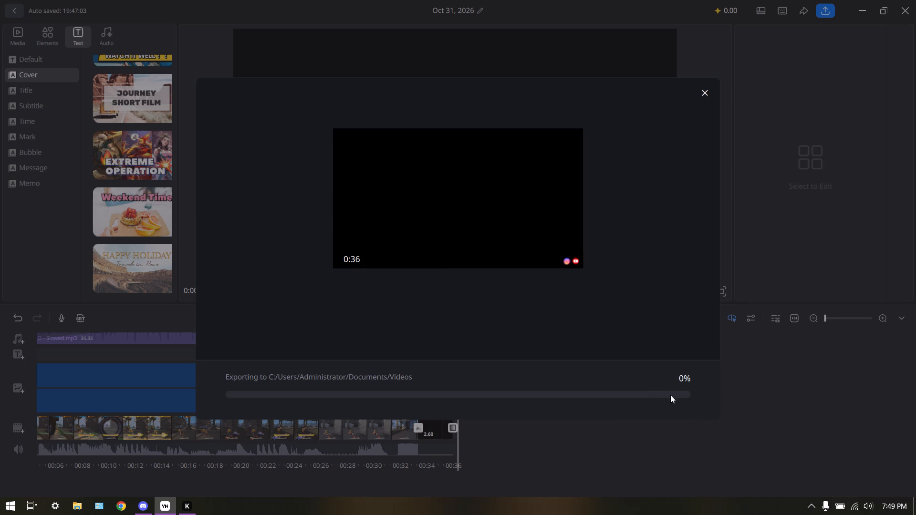
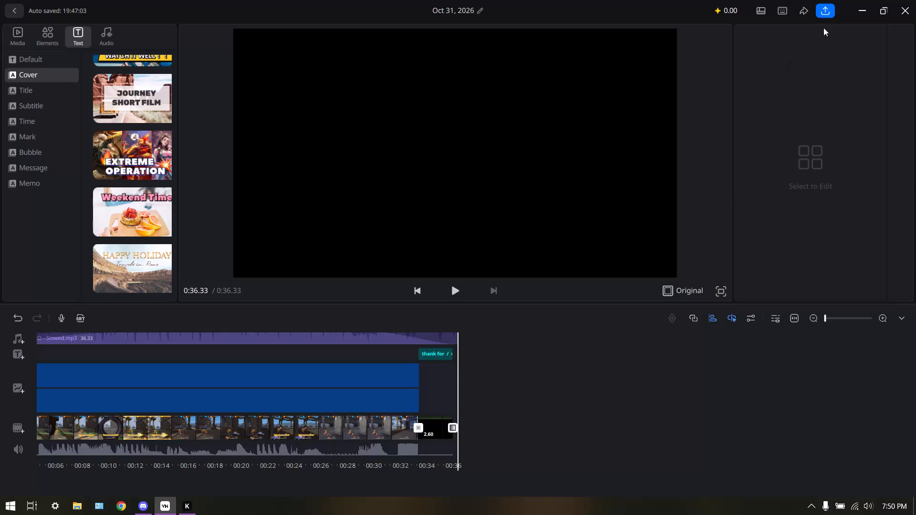
# Export the video at 1080p resolution and 120 fps to the Videos folder inside Documents.
pyautogui.click(824, 17)
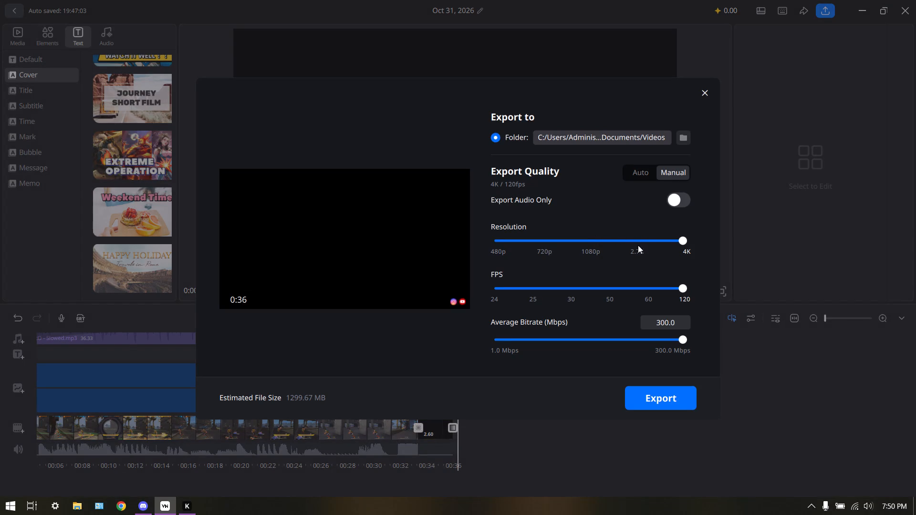
pyautogui.click(588, 244)
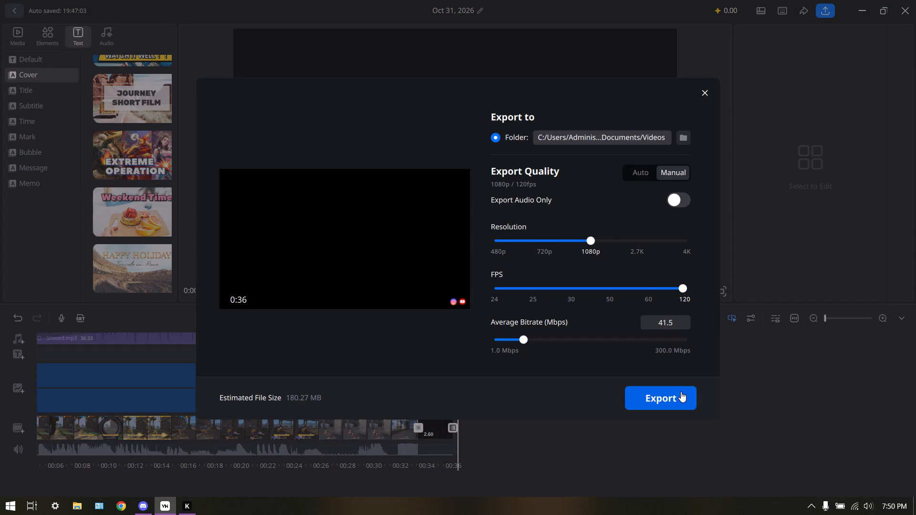
pyautogui.click(681, 391)
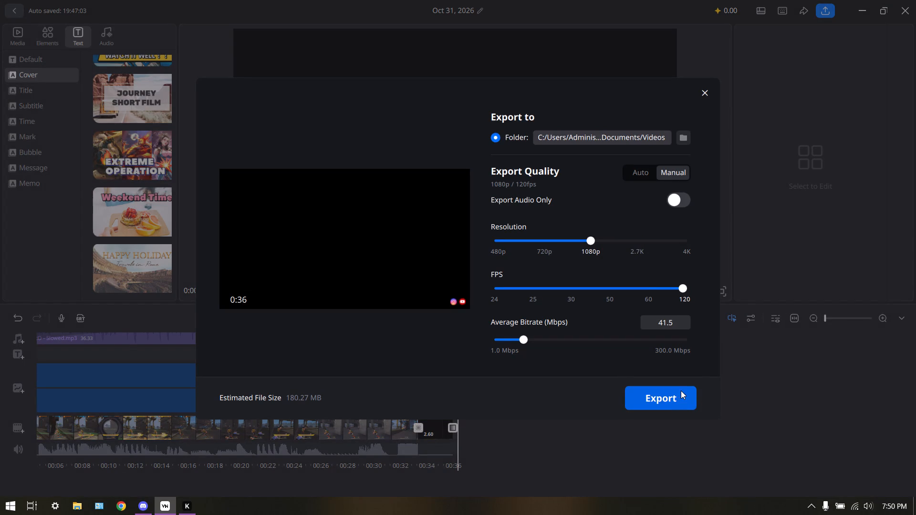